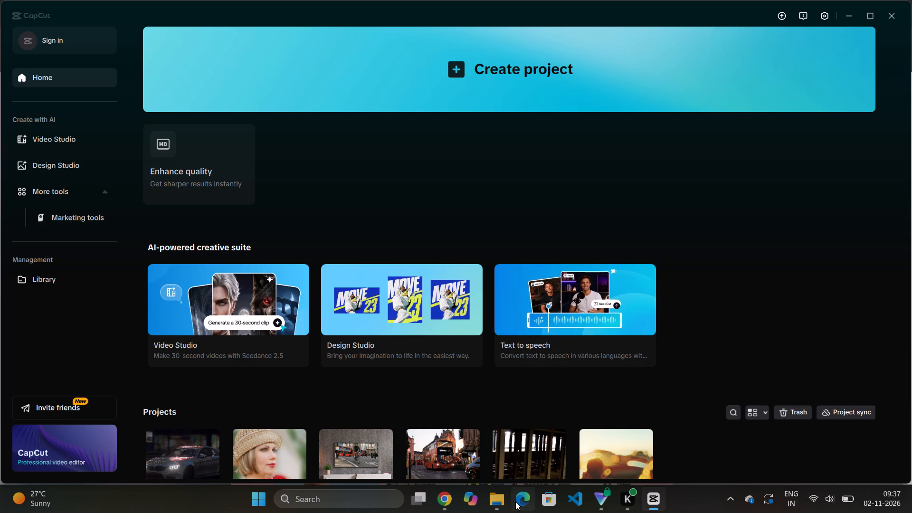
Switch to Google Chrome, where the Pixabay racing car video page is open.
left_click(497, 498)
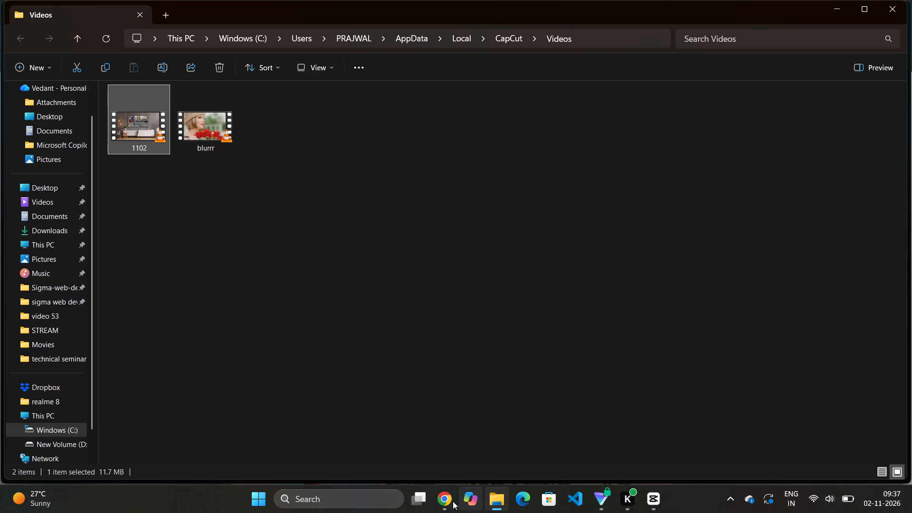
left_click(440, 501)
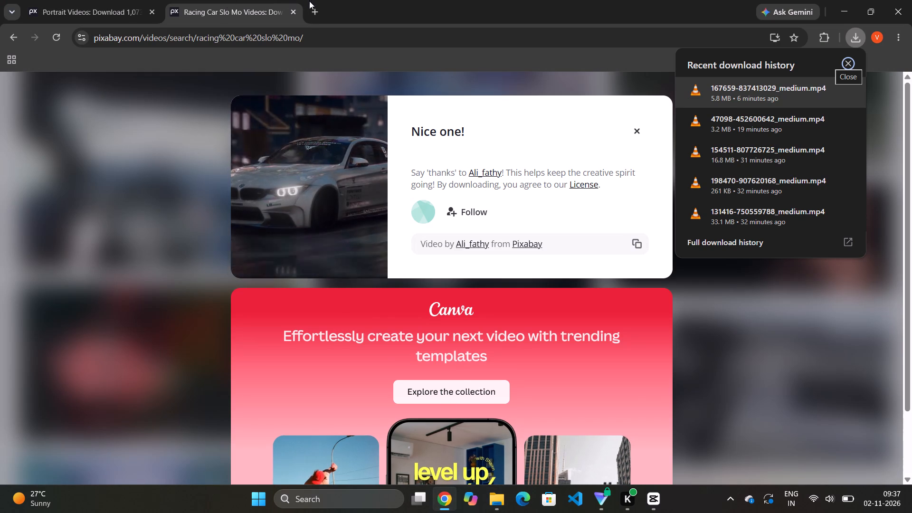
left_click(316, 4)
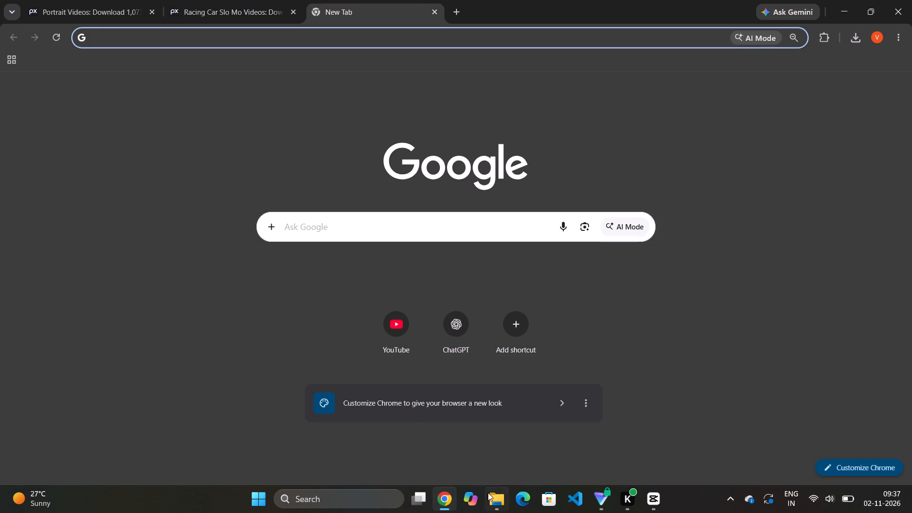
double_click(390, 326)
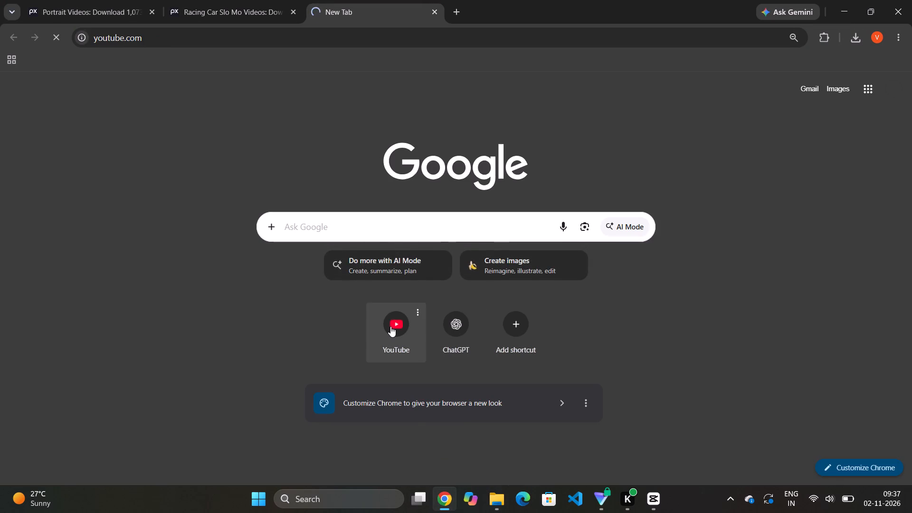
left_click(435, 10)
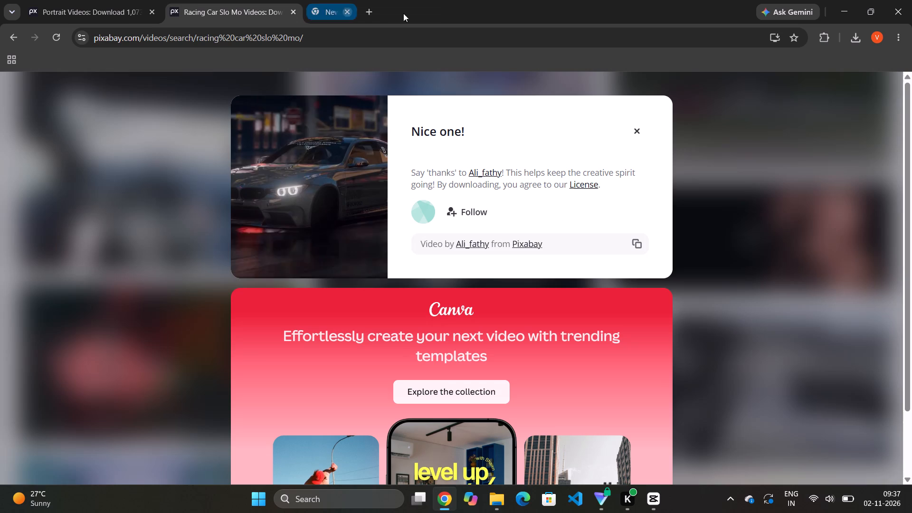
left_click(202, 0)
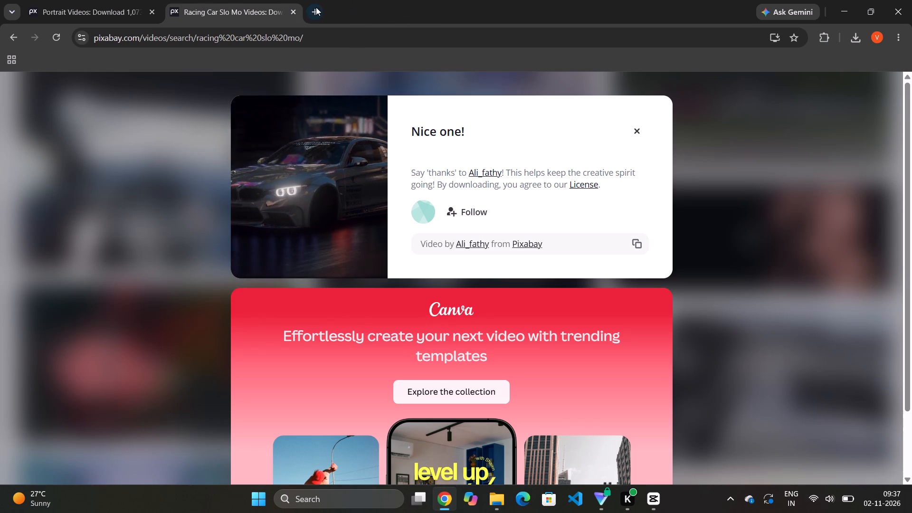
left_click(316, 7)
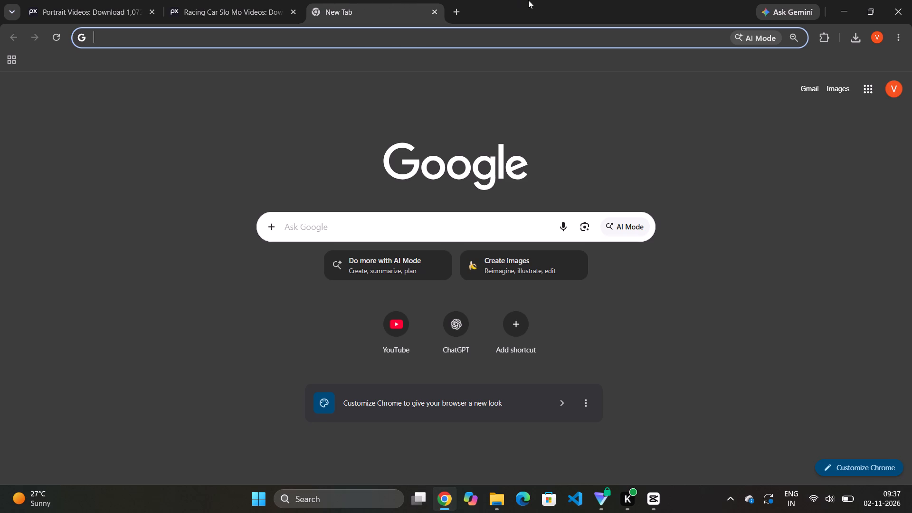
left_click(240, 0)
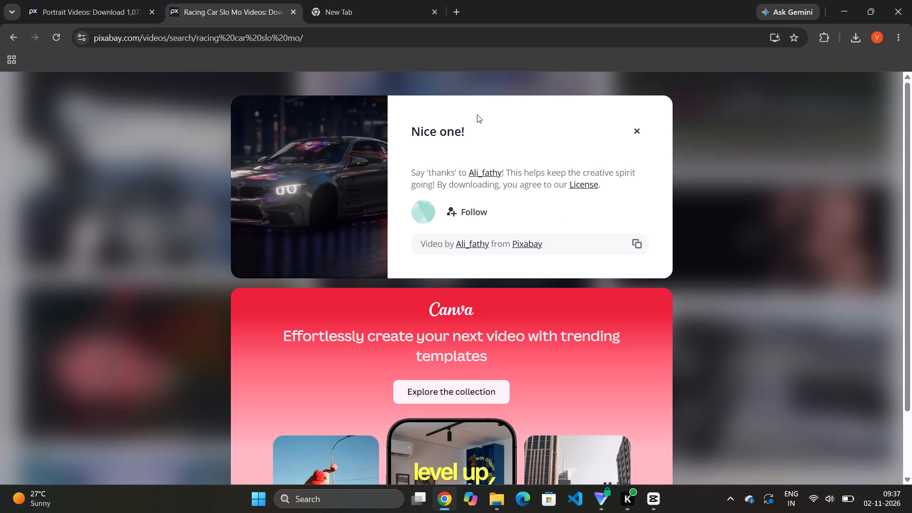
Dismiss the download thank-you message and search Pixabay videos for "london".
left_click(638, 136)
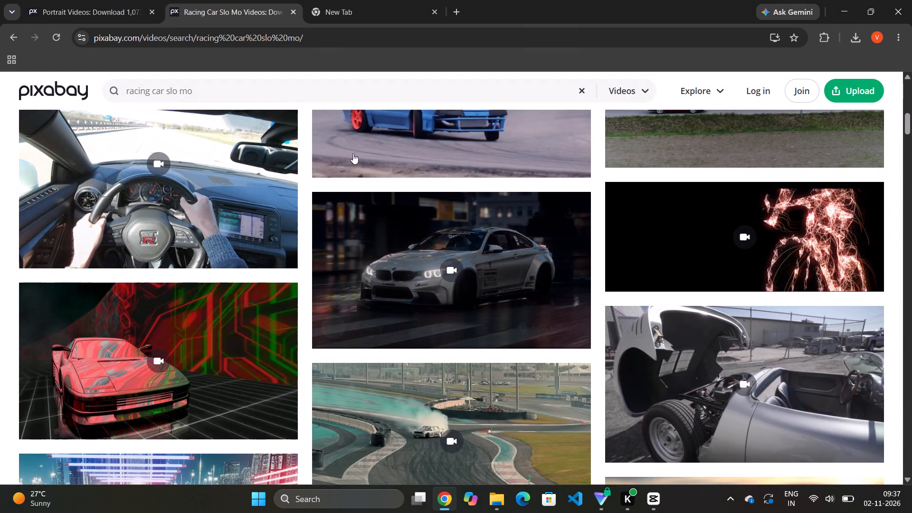
left_click_drag(265, 88, 0, 57)
type("london")
key("Return")
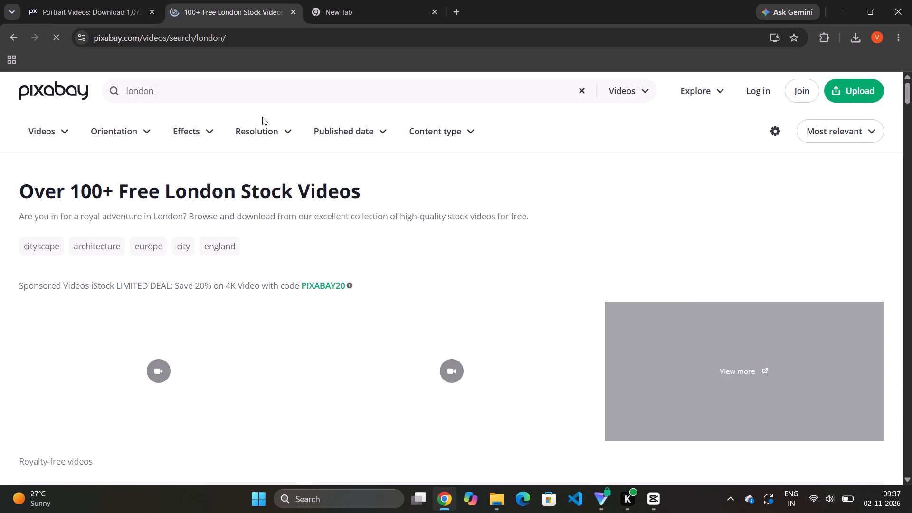
Browse the London stock video results for a suitable clip, checking landmarks, streets and skyline footage.
scroll(571, 258, "down", 2)
scroll(305, 241, "down", 7)
scroll(317, 221, "up", 7)
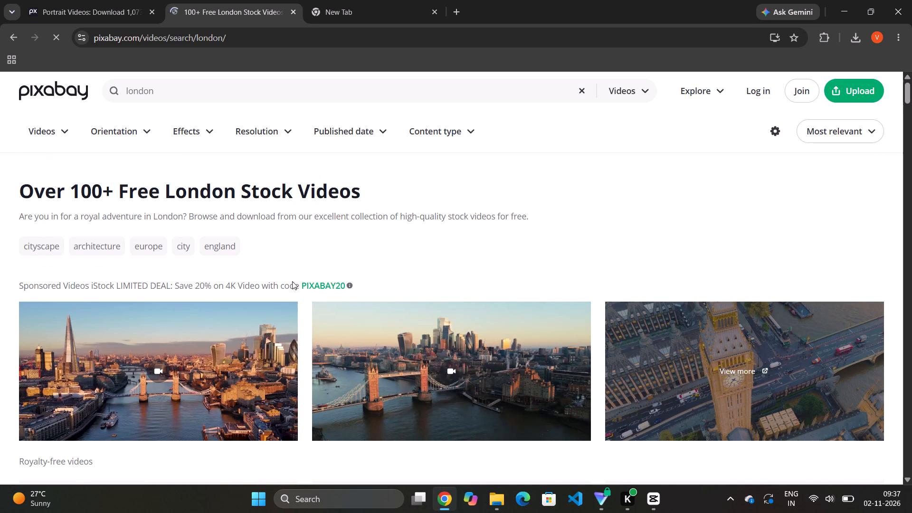
scroll(395, 296, "down", 5)
scroll(395, 296, "up", 2)
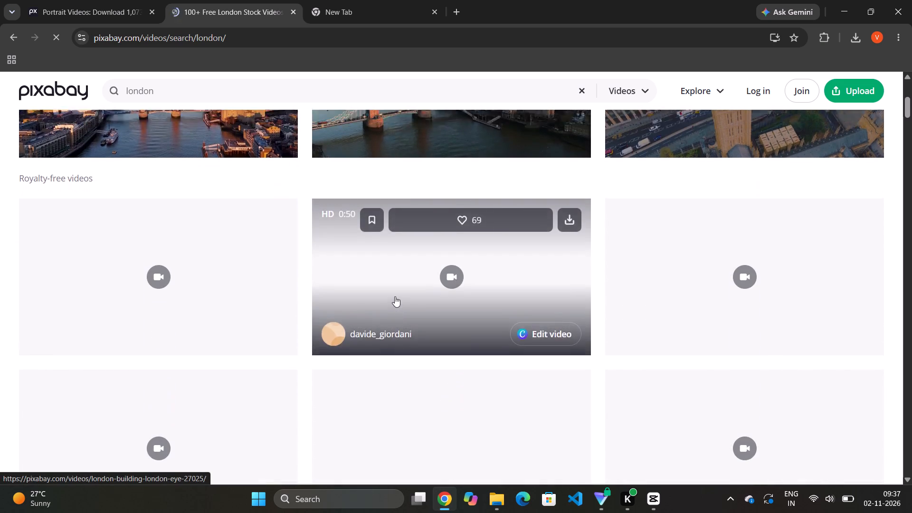
scroll(395, 296, "up", 5)
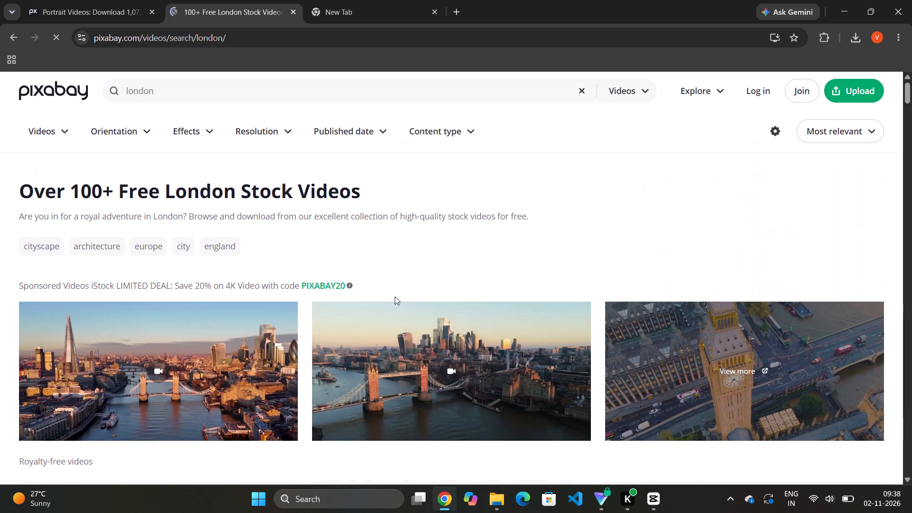
scroll(395, 296, "down", 6)
scroll(395, 296, "up", 2)
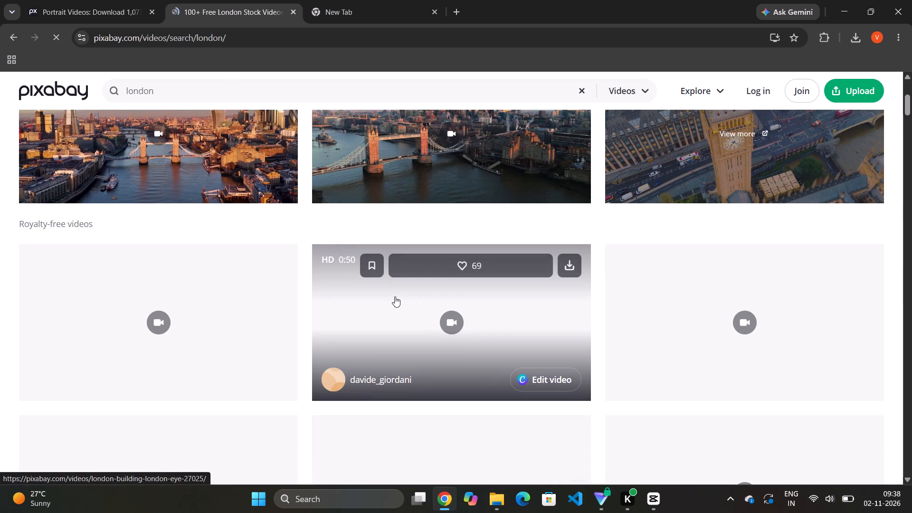
scroll(395, 296, "up", 3)
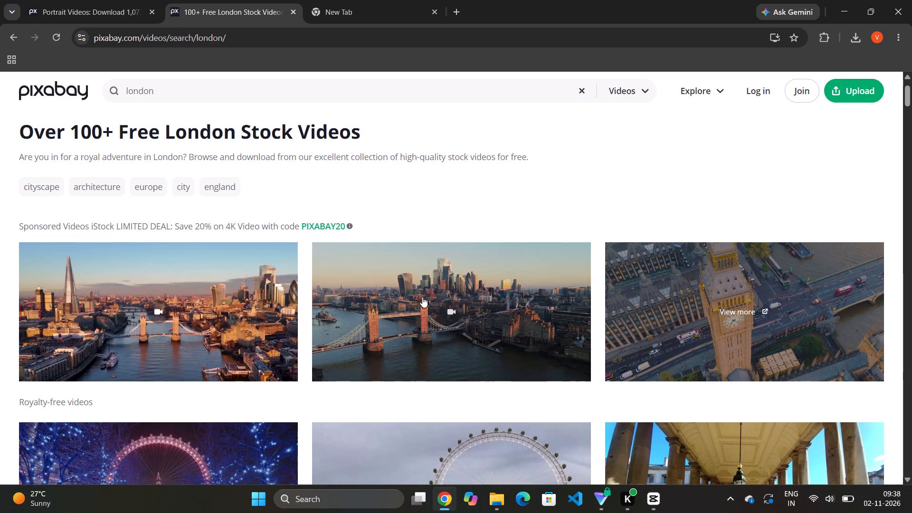
scroll(422, 297, "down", 5)
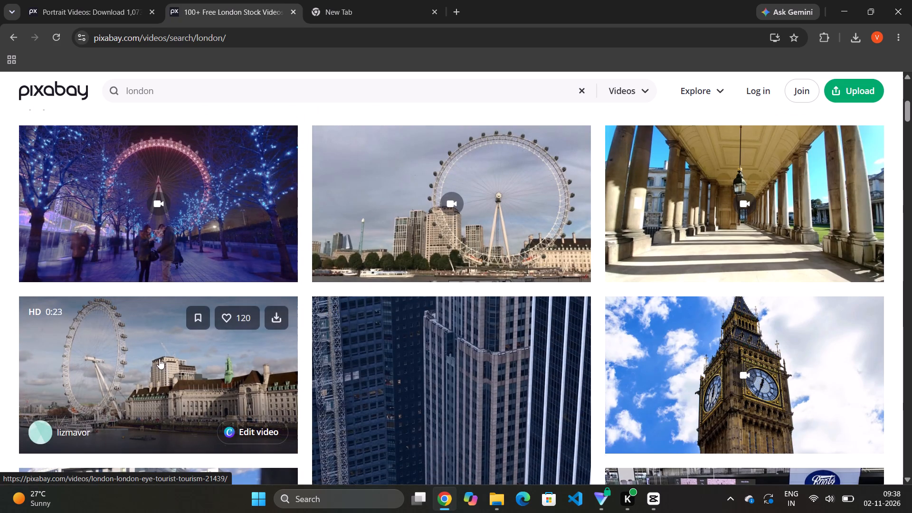
scroll(224, 330, "down", 3)
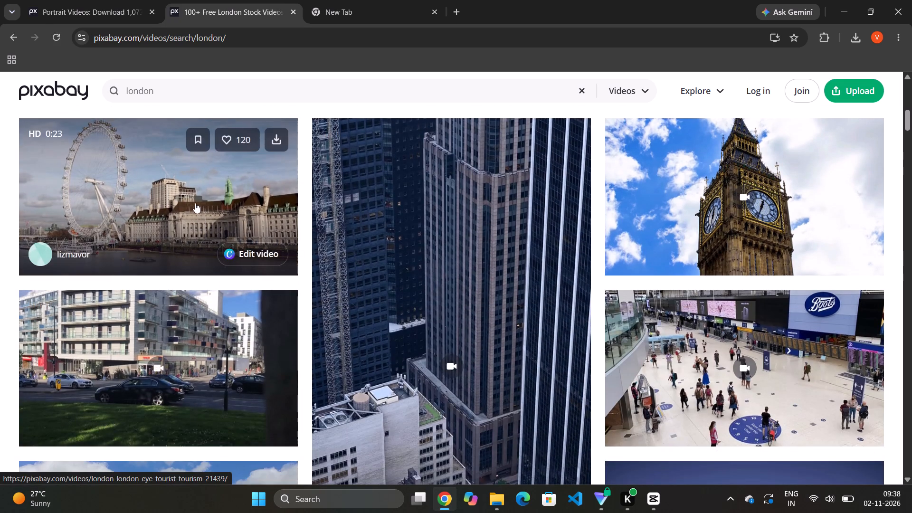
scroll(193, 199, "down", 2)
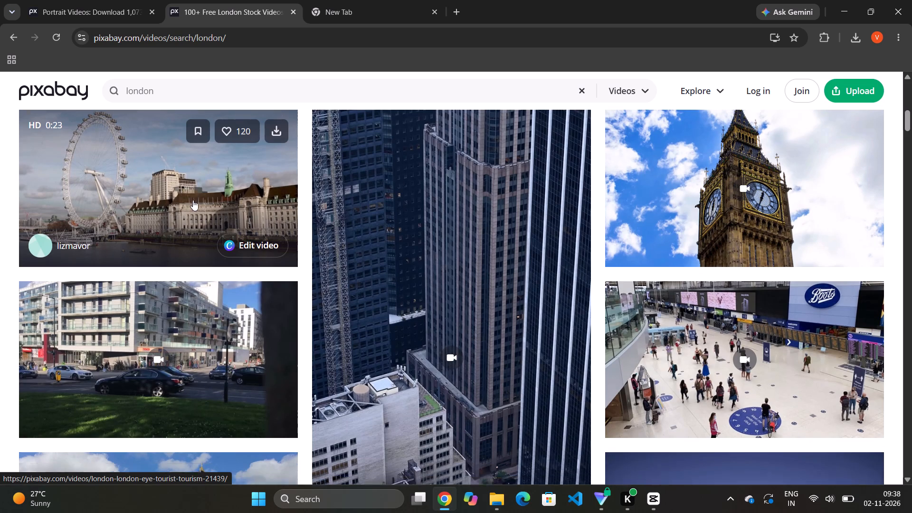
scroll(193, 200, "down", 3)
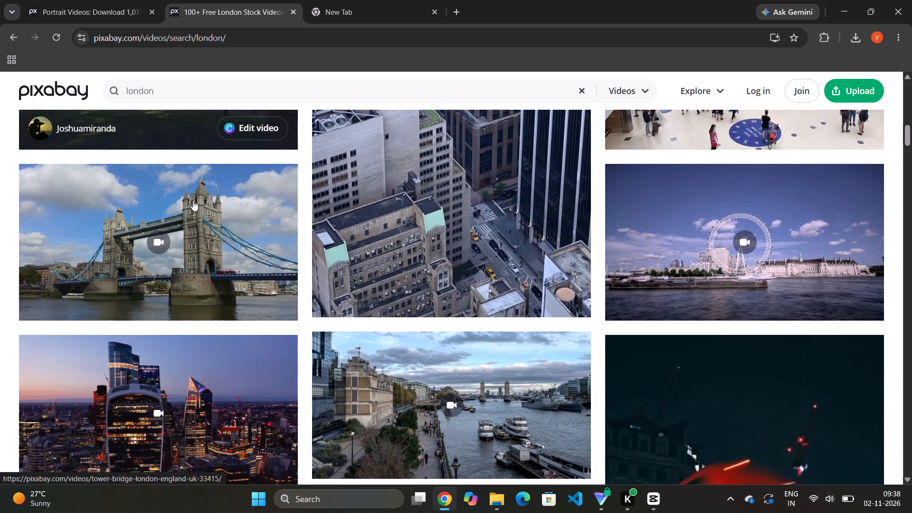
scroll(193, 200, "up", 4)
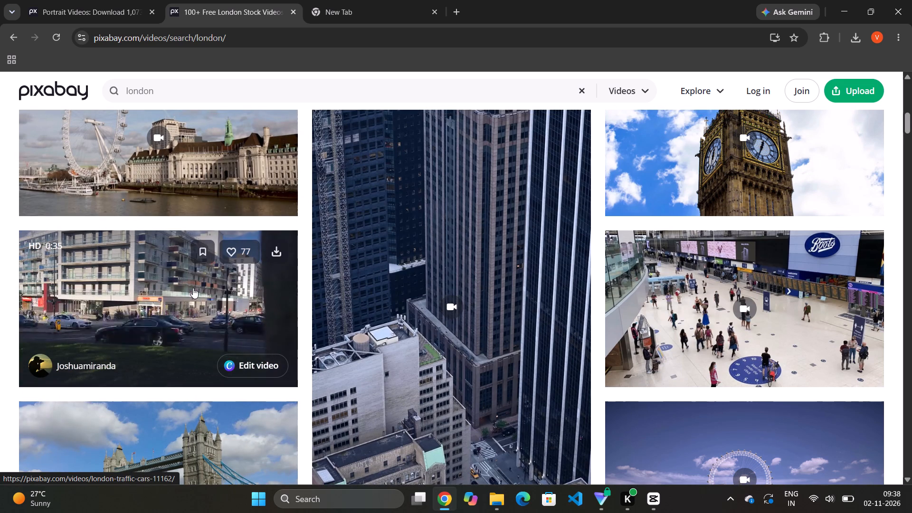
scroll(782, 319, "down", 3)
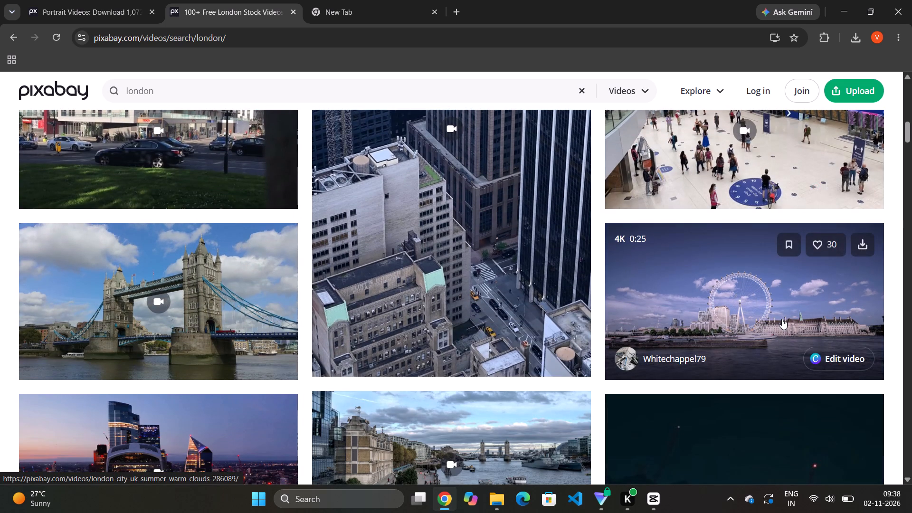
scroll(131, 389, "down", 3)
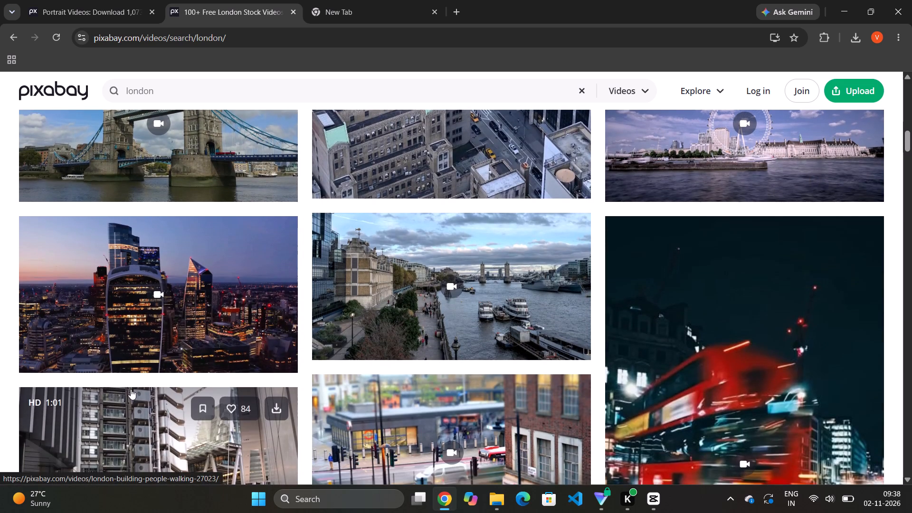
scroll(132, 388, "down", 7)
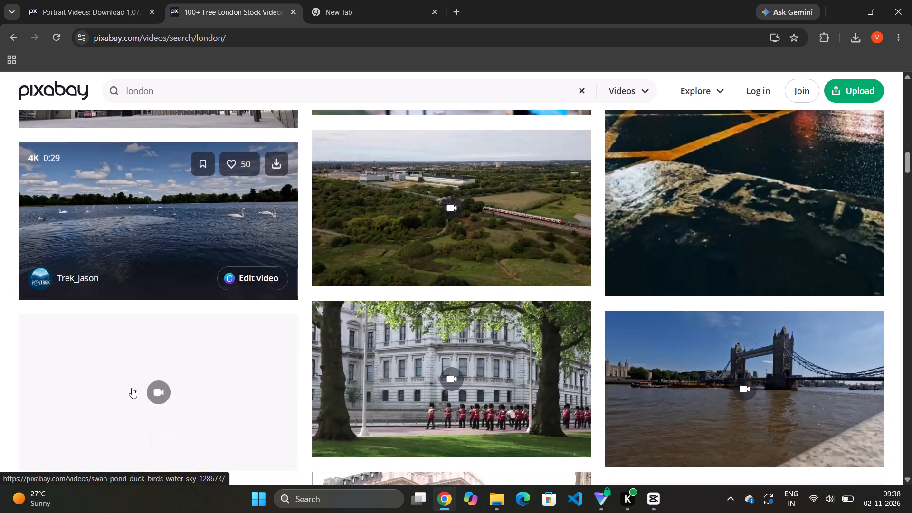
scroll(132, 388, "up", 3)
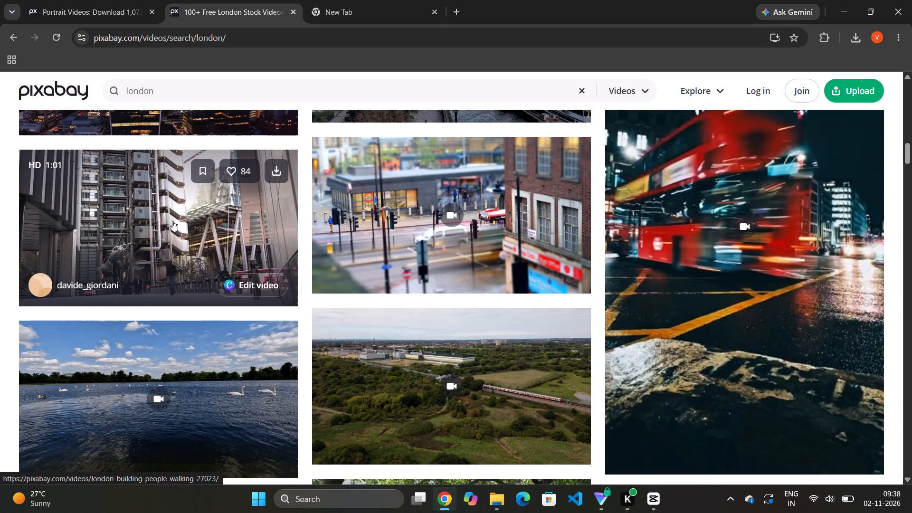
scroll(174, 221, "down", 9)
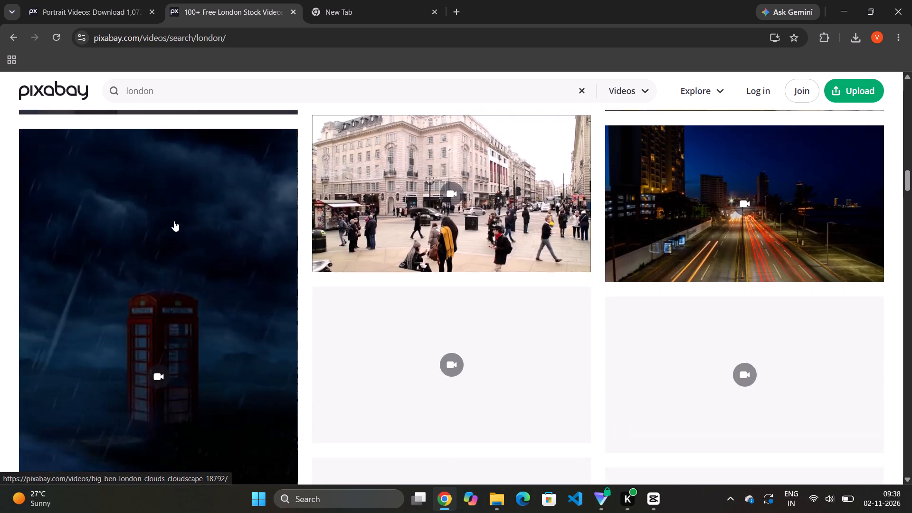
Refine the Pixabay video search to "london eye".
left_click(264, 90)
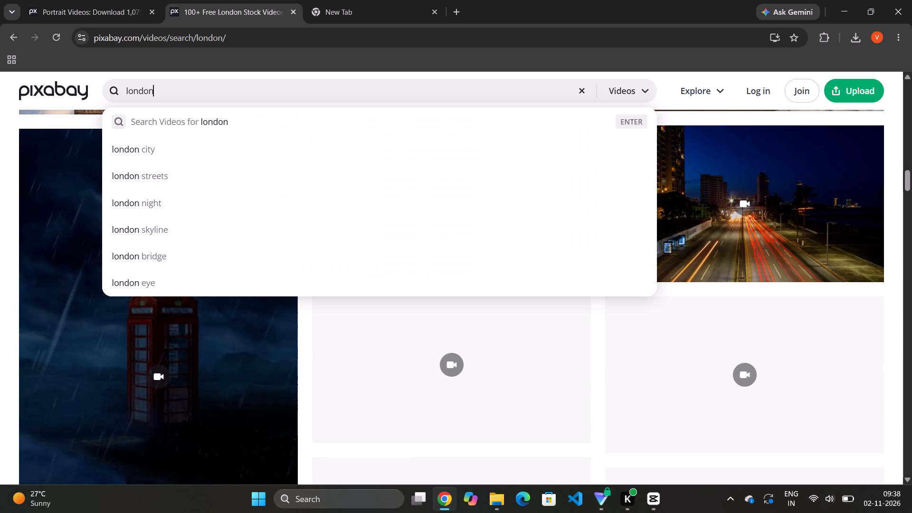
key("space")
type("eye")
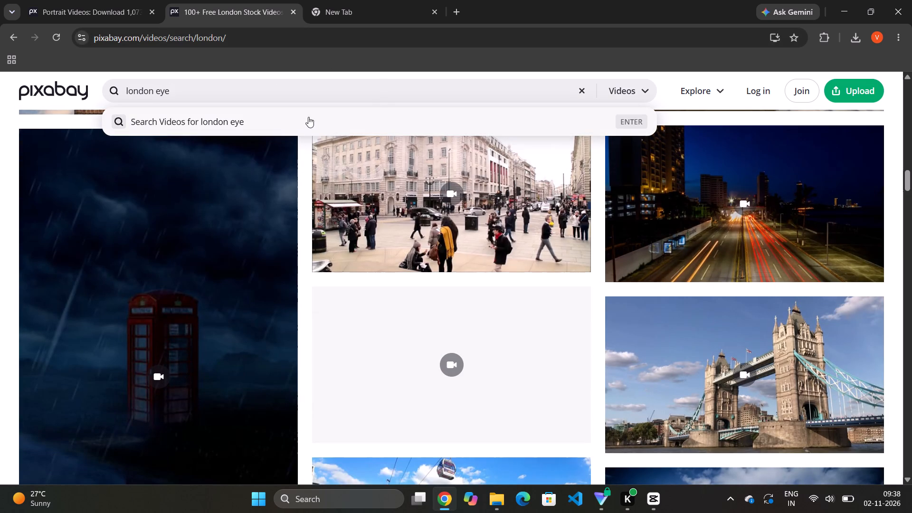
left_click(315, 121)
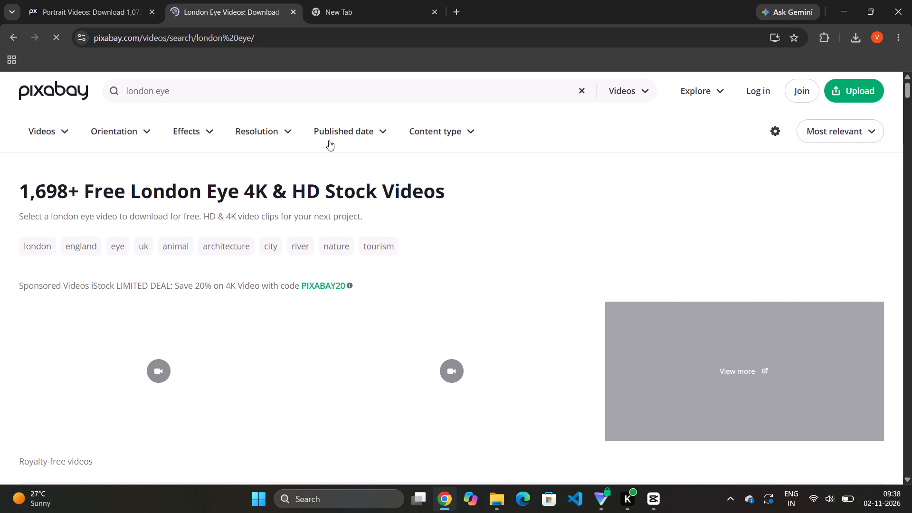
Browse the London Eye stock video results for a suitable clip, comparing the wheel, riverside and other London footage.
scroll(342, 161, "down", 2)
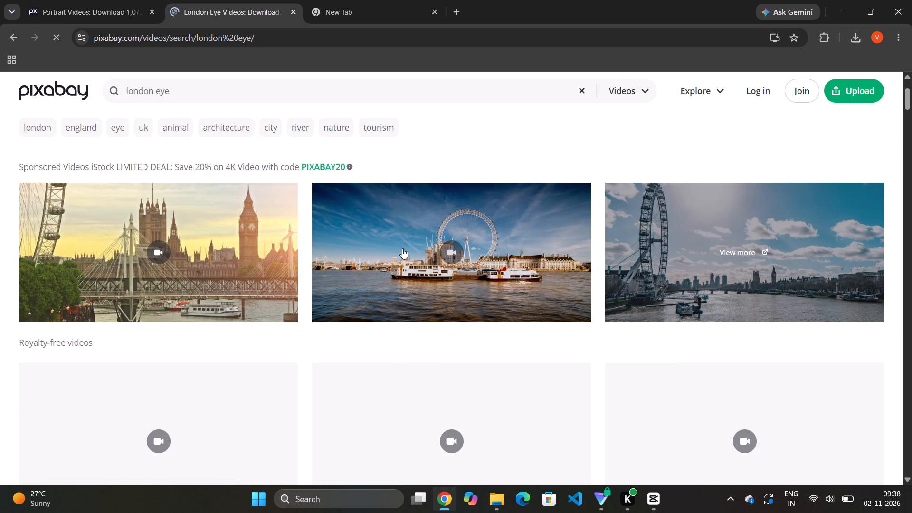
scroll(481, 254, "down", 1)
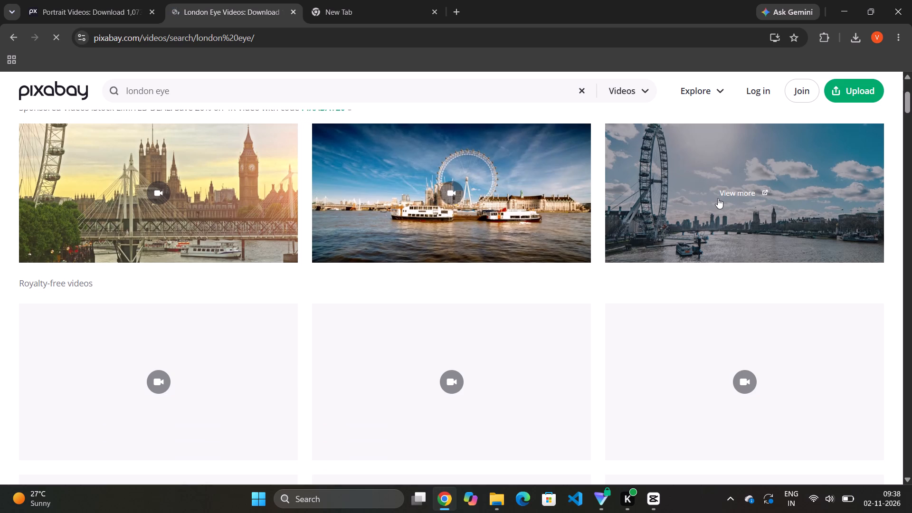
scroll(696, 239, "up", 1)
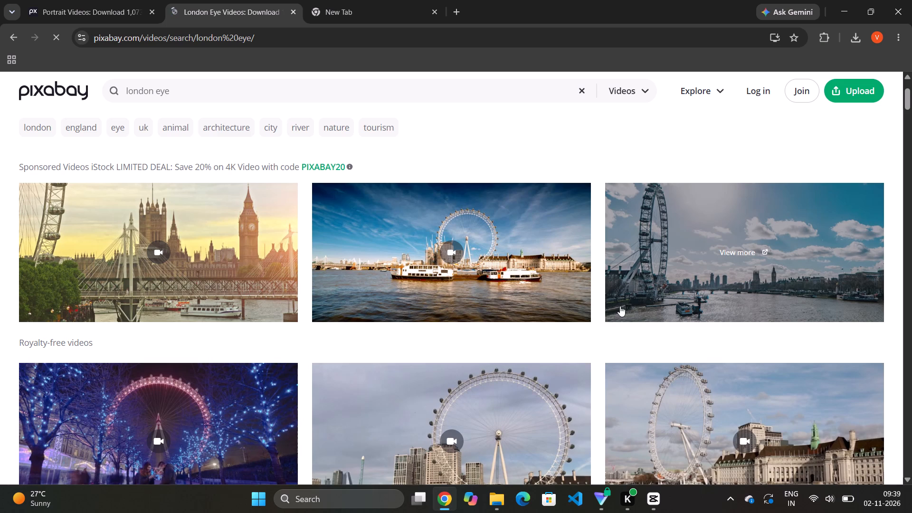
scroll(619, 307, "down", 3)
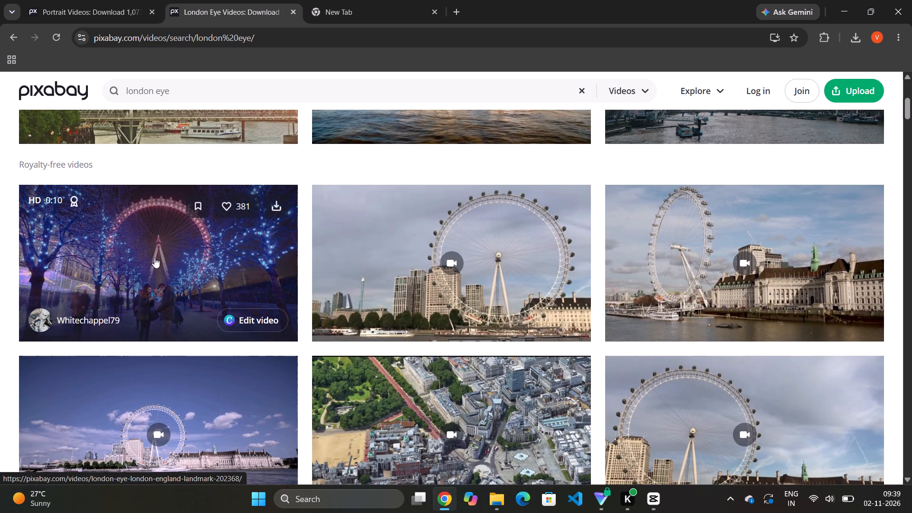
scroll(180, 255, "down", 1)
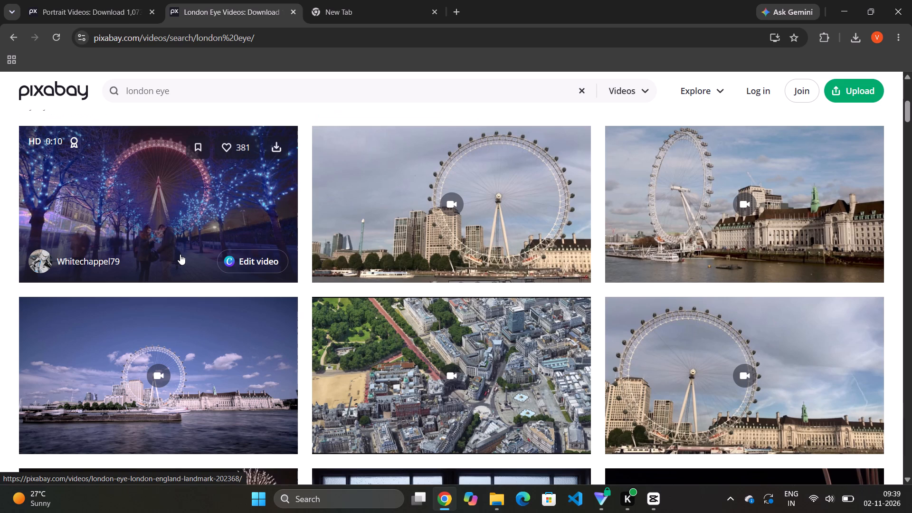
scroll(180, 254, "up", 1)
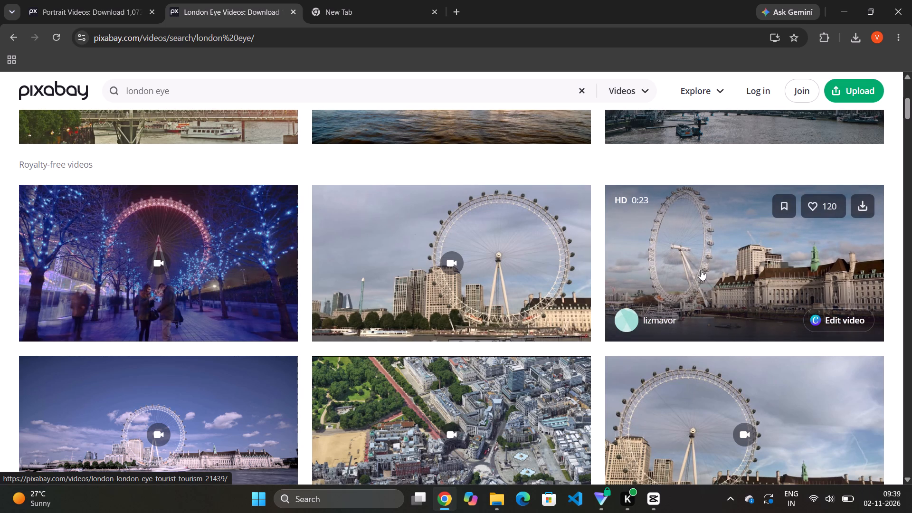
scroll(701, 270, "down", 4)
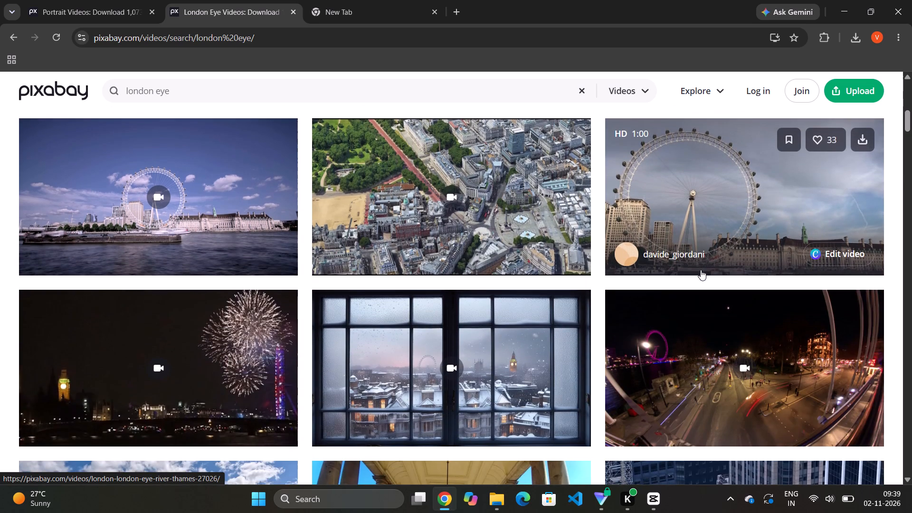
scroll(701, 270, "down", 5)
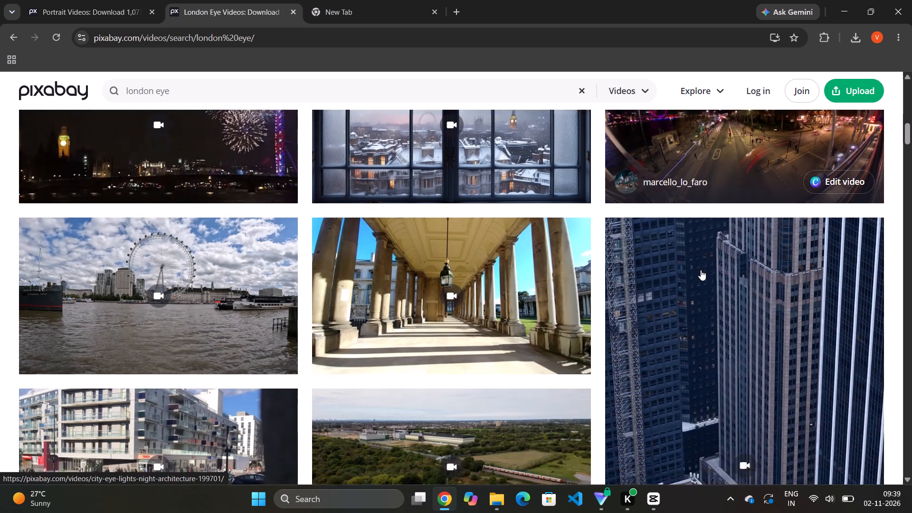
scroll(701, 270, "down", 3)
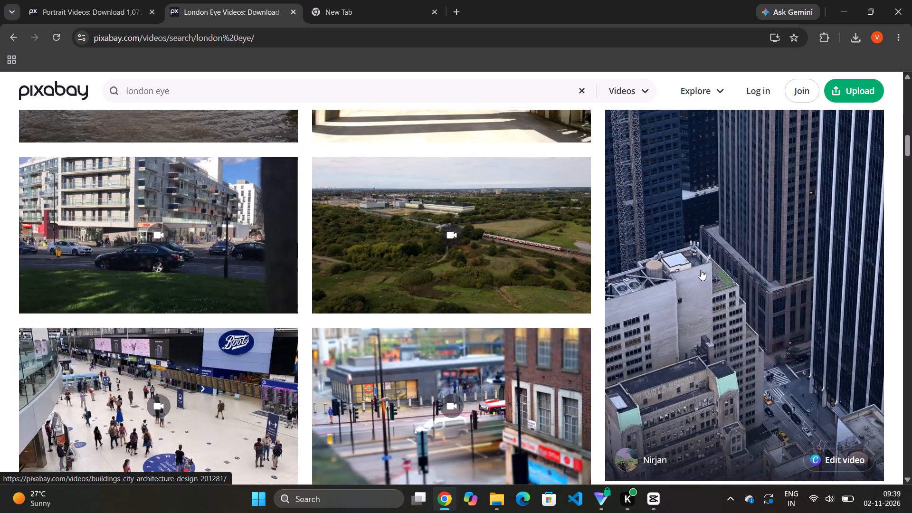
scroll(701, 270, "down", 7)
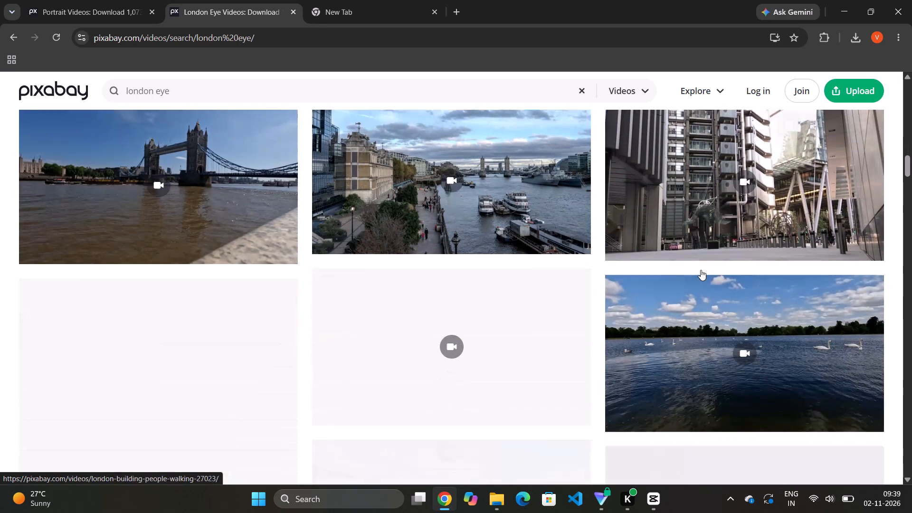
scroll(701, 270, "up", 1)
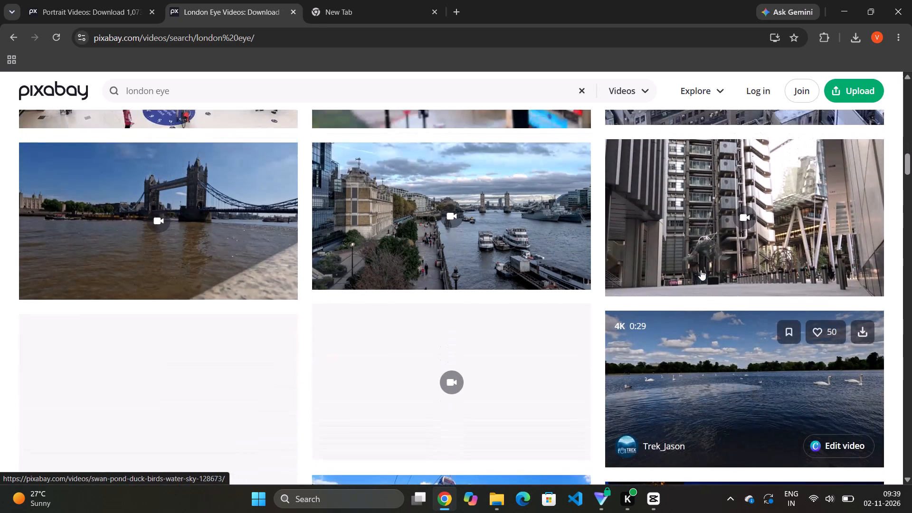
scroll(701, 270, "down", 5)
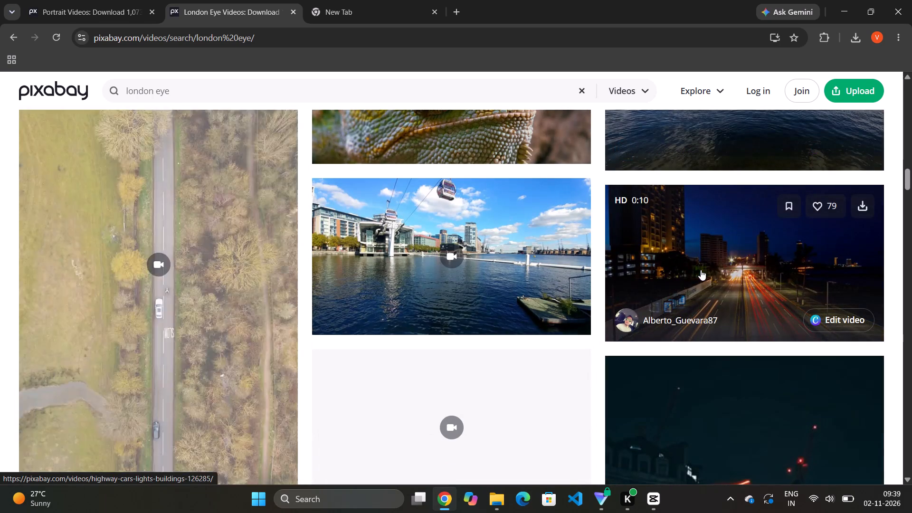
scroll(701, 270, "down", 5)
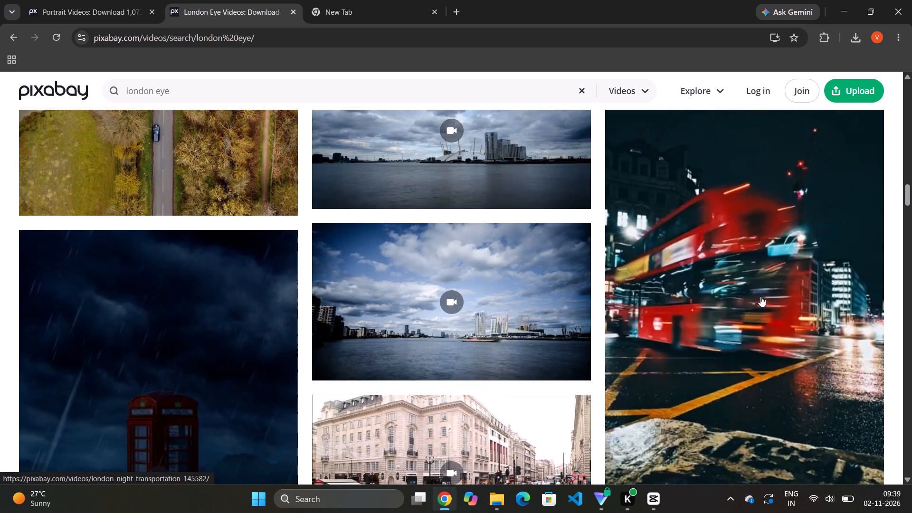
scroll(759, 292, "down", 2)
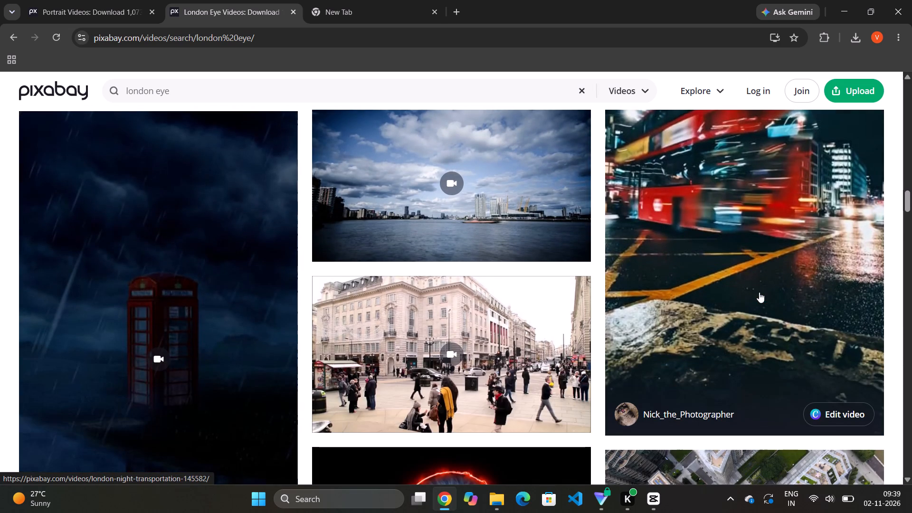
scroll(759, 292, "up", 1)
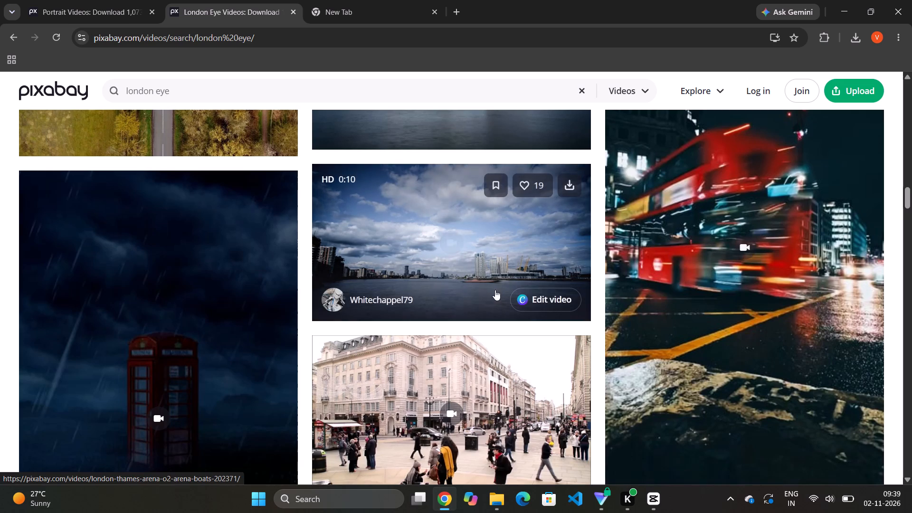
scroll(395, 275, "down", 7)
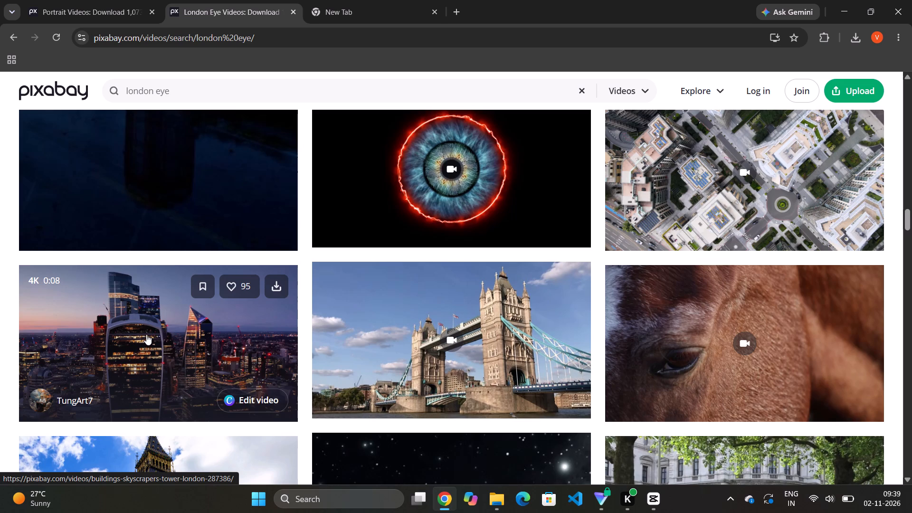
scroll(146, 334, "down", 5)
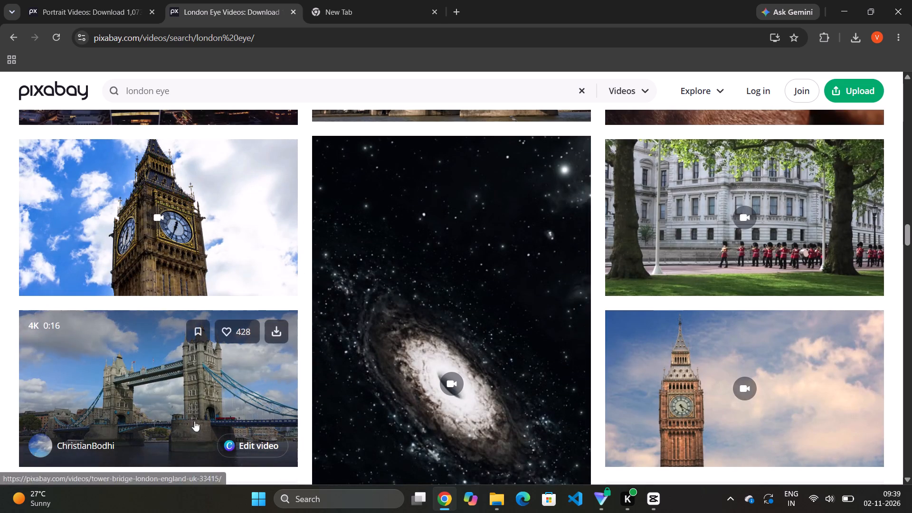
scroll(181, 383, "down", 3)
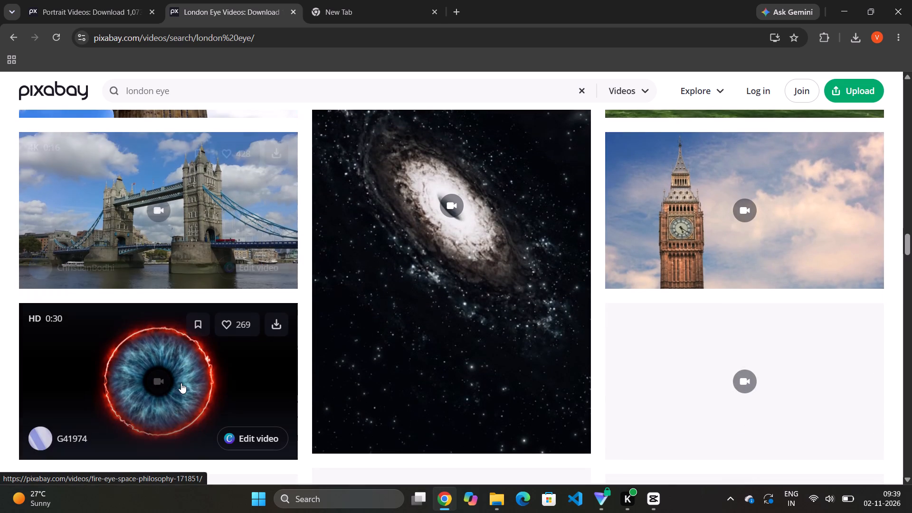
scroll(271, 342, "down", 7)
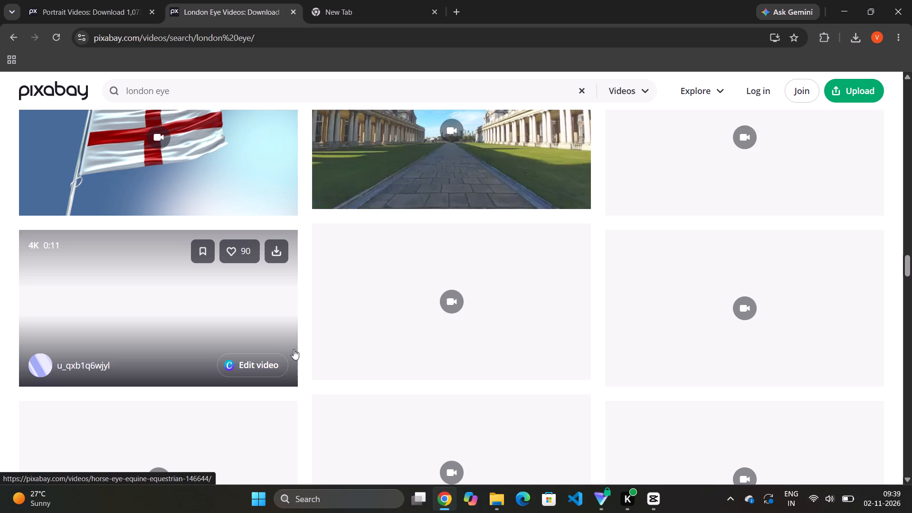
scroll(267, 318, "up", 4)
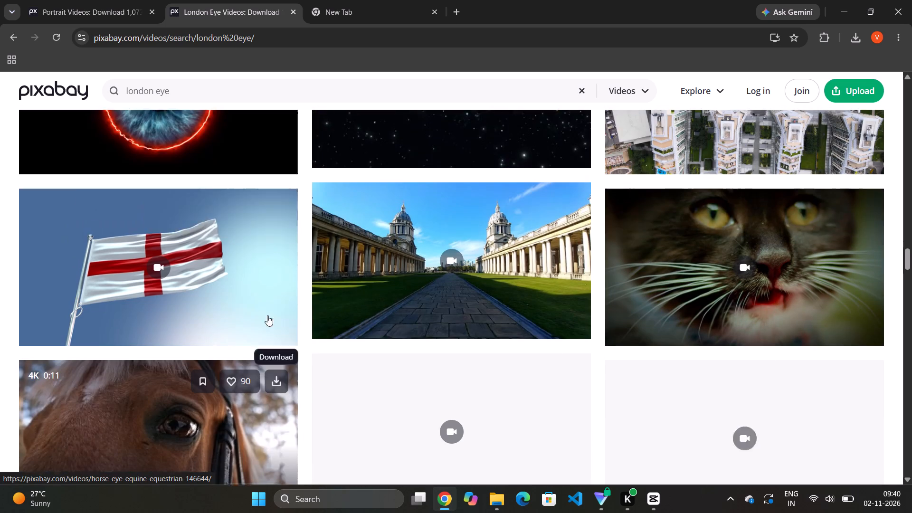
scroll(267, 315, "down", 6)
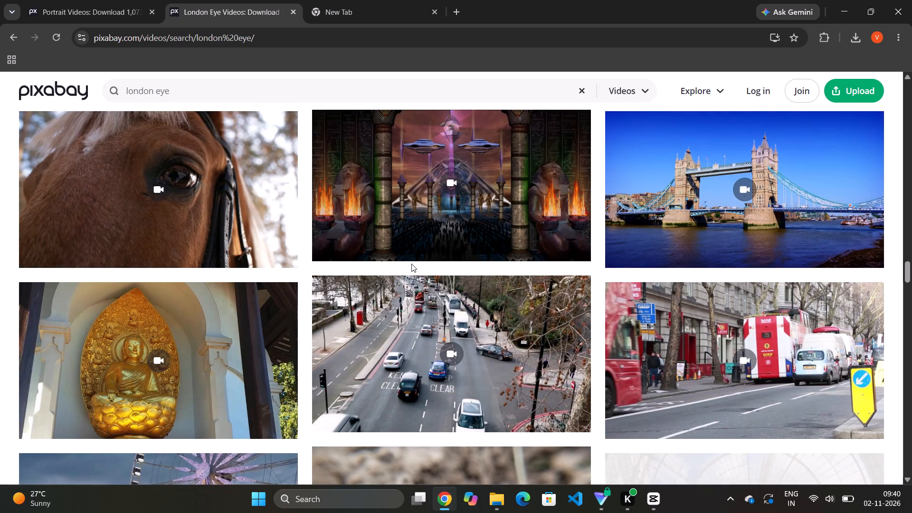
scroll(411, 264, "down", 5)
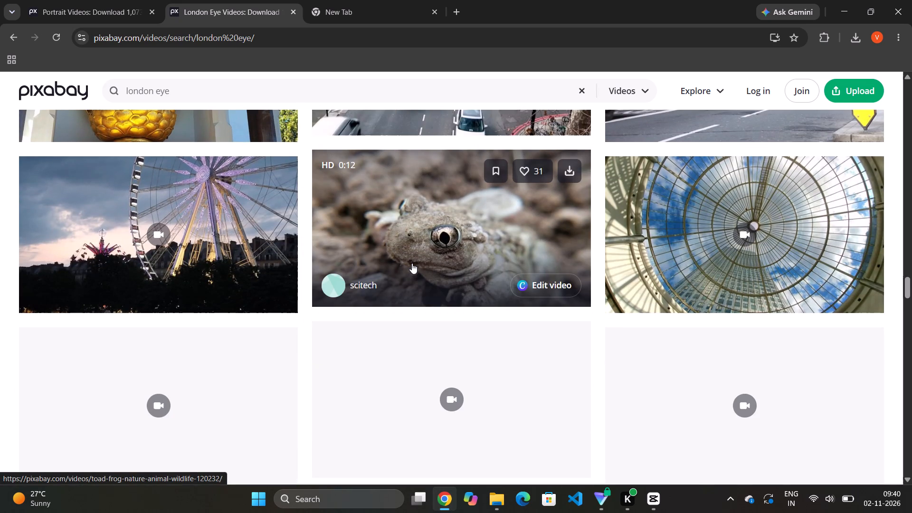
Return to the first royalty-free results and download the 0:23 HD clip of the London Eye beside the long riverside building.
scroll(349, 255, "up", 18)
scroll(349, 255, "up", 9)
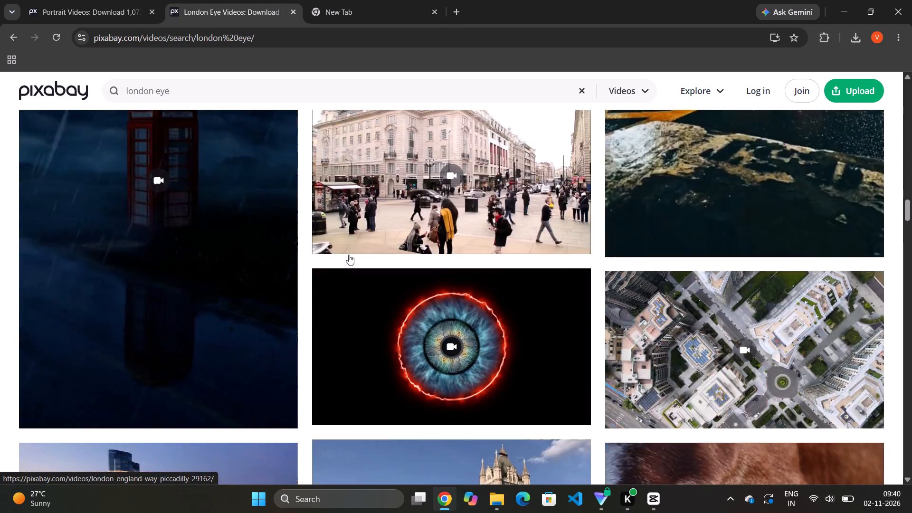
scroll(349, 255, "up", 18)
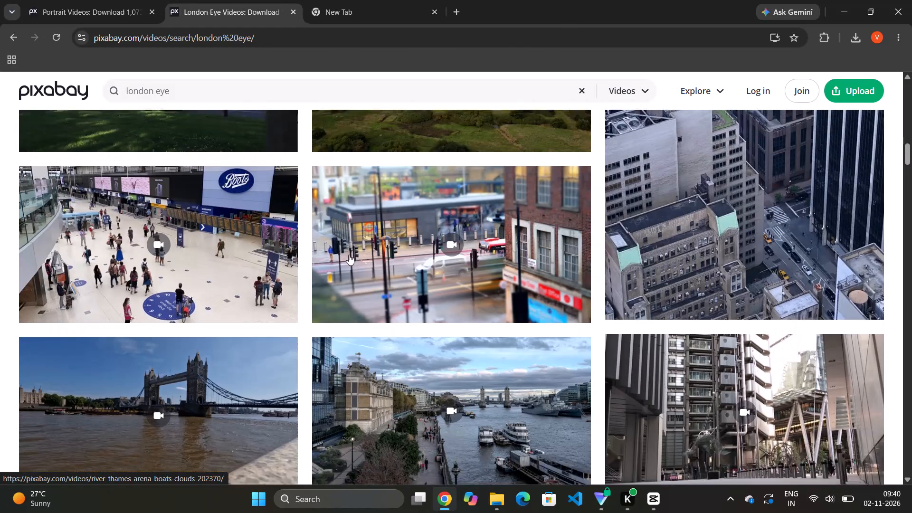
scroll(349, 255, "up", 8)
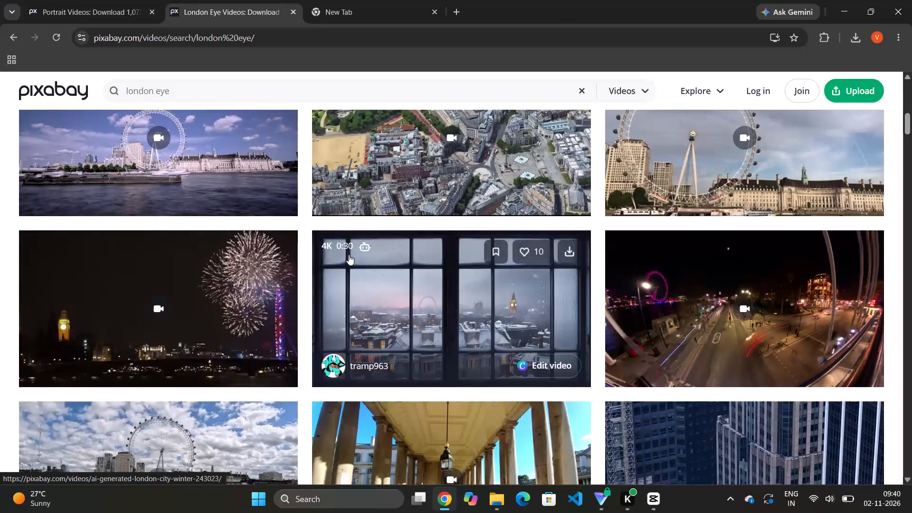
scroll(154, 430, "down", 3)
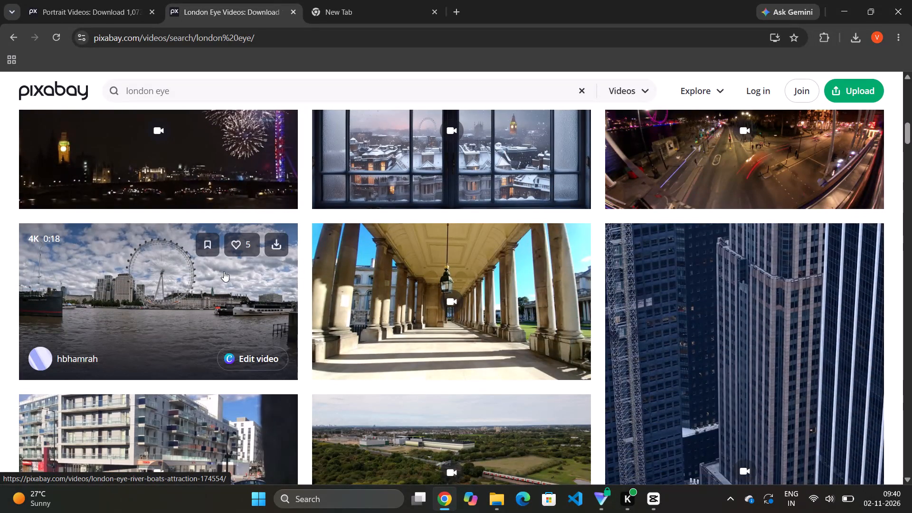
scroll(282, 272, "up", 5)
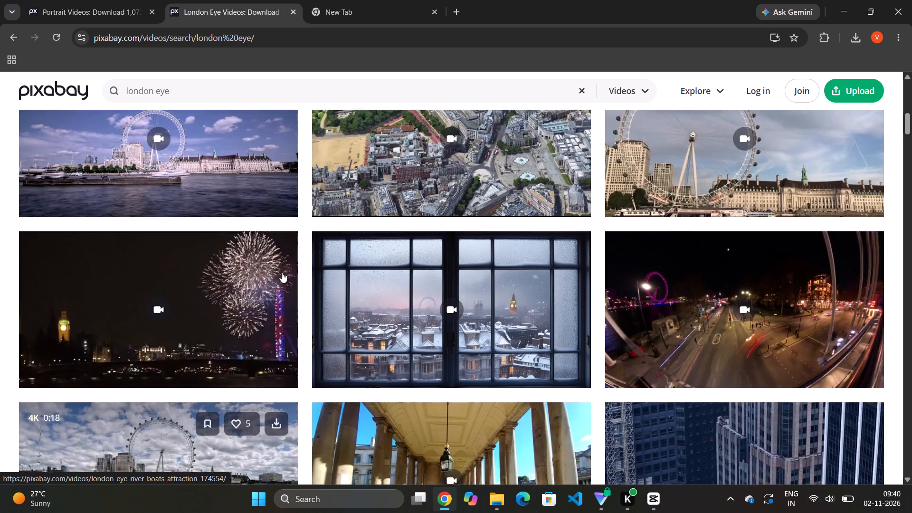
scroll(282, 272, "up", 2)
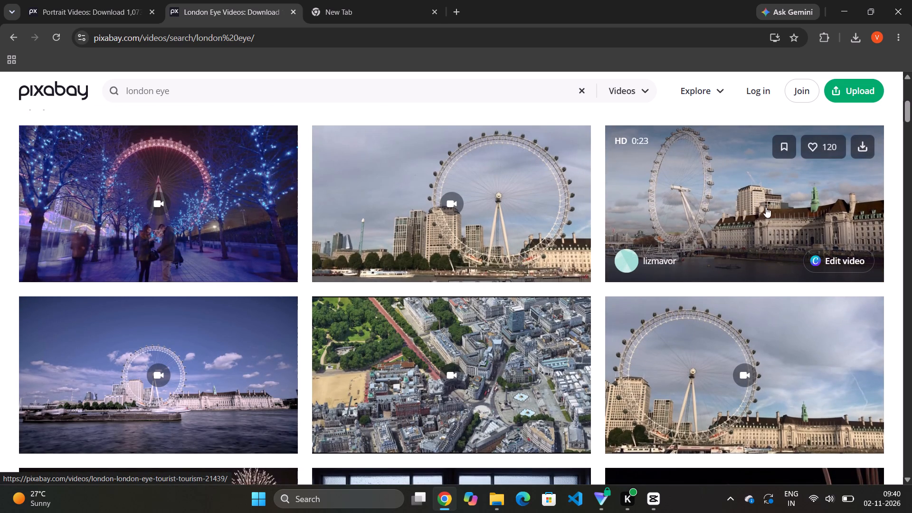
left_click(864, 145)
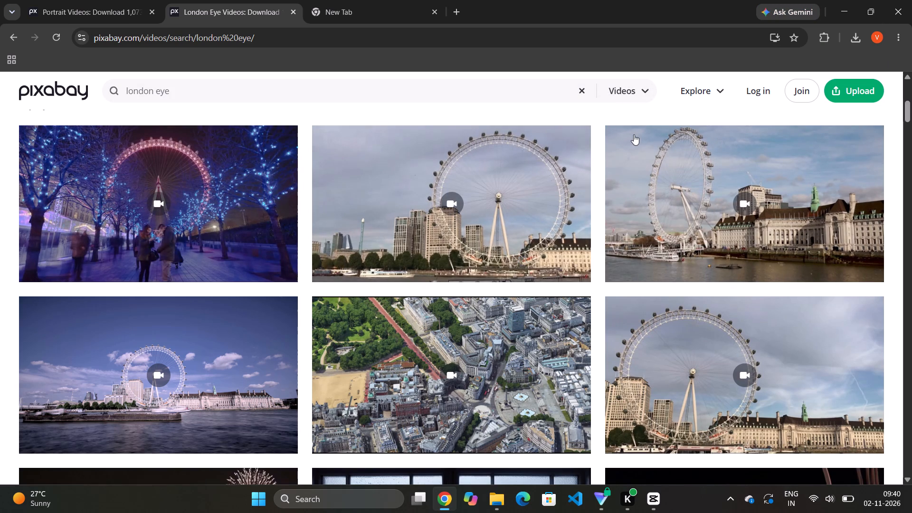
Change the Pixabay video search to "london bus", dismiss the download thank-you message, and run the search.
scroll(645, 141, "up", 1)
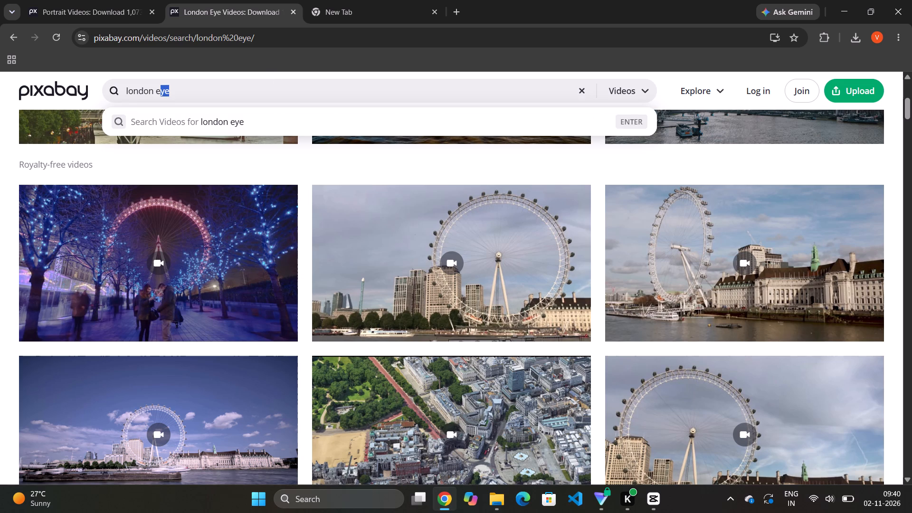
type("bus")
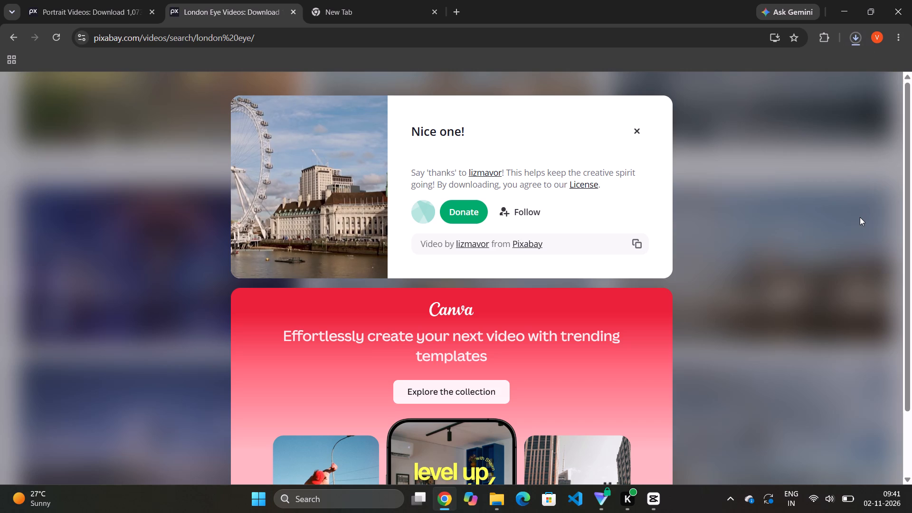
left_click(644, 131)
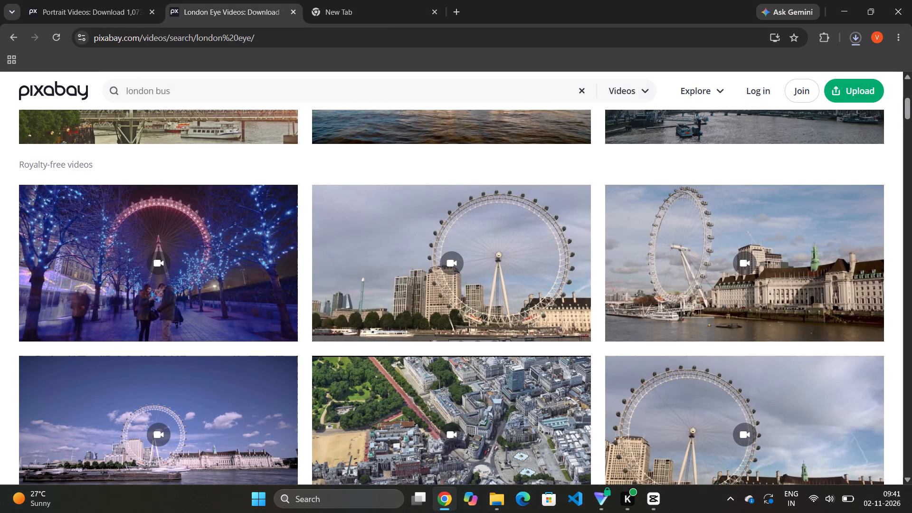
left_click(536, 76)
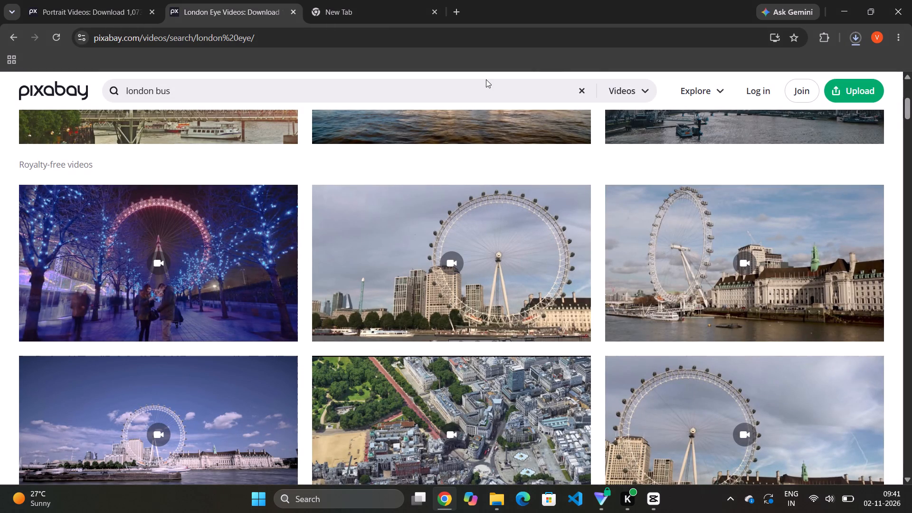
left_click(486, 79)
left_click(482, 90)
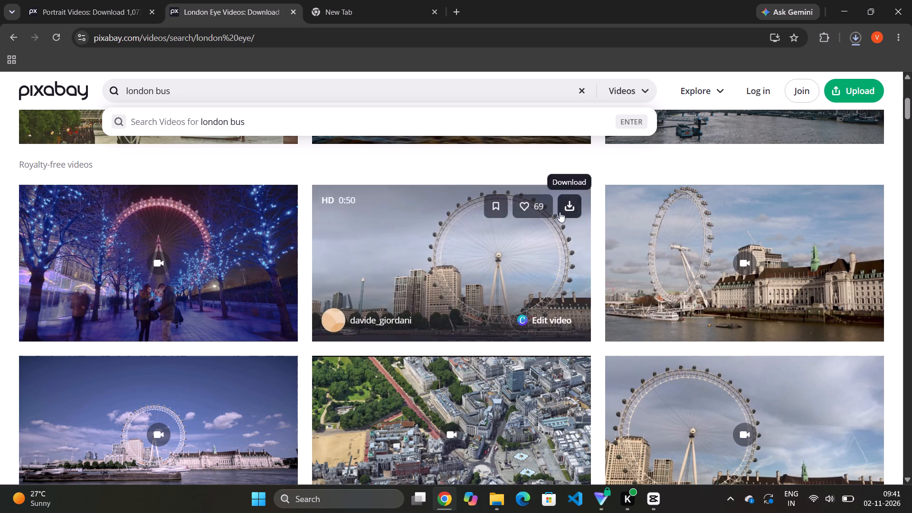
left_click(565, 116)
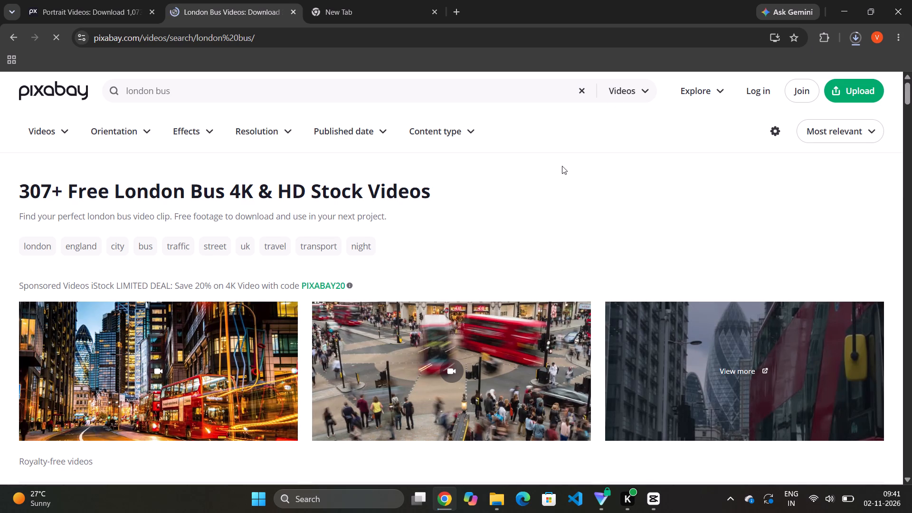
Browse the London bus stock video results for a suitable clip, comparing the royalty-free street, bus and city footage.
scroll(437, 220, "down", 5)
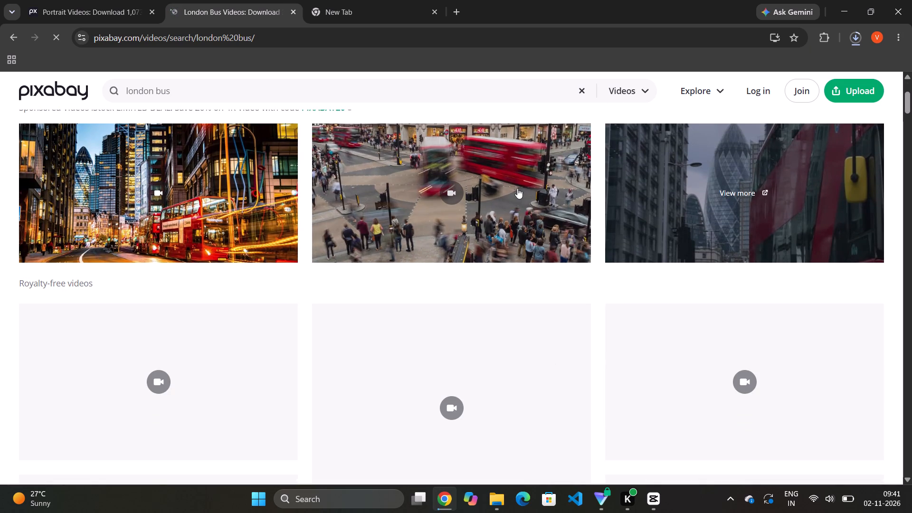
scroll(519, 192, "down", 1)
scroll(519, 192, "up", 1)
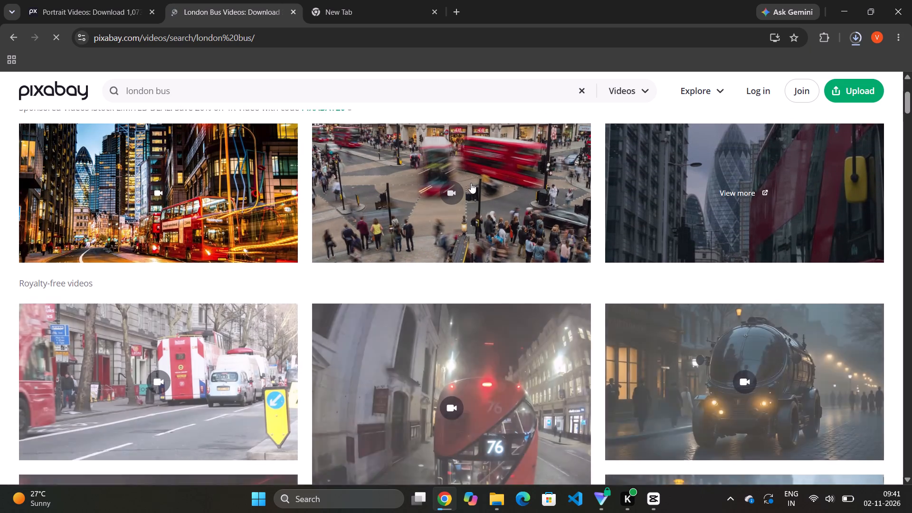
scroll(442, 231, "down", 4)
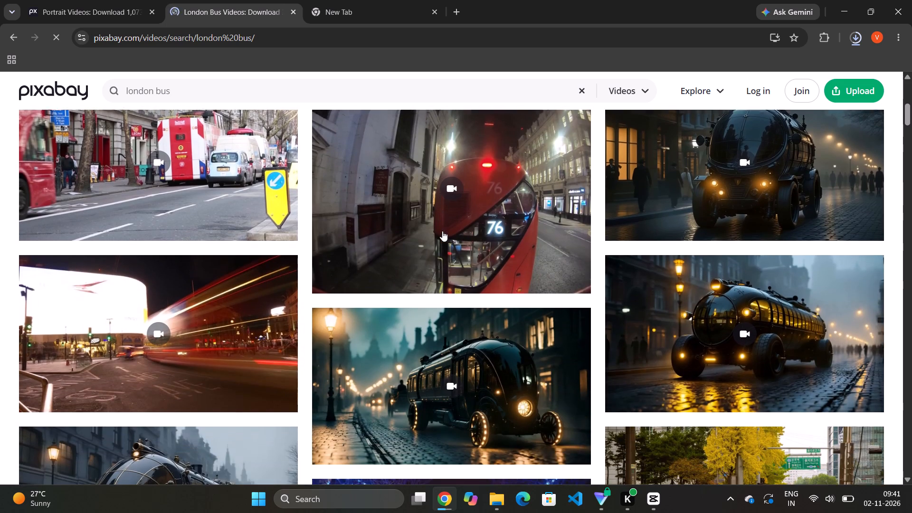
scroll(442, 231, "down", 4)
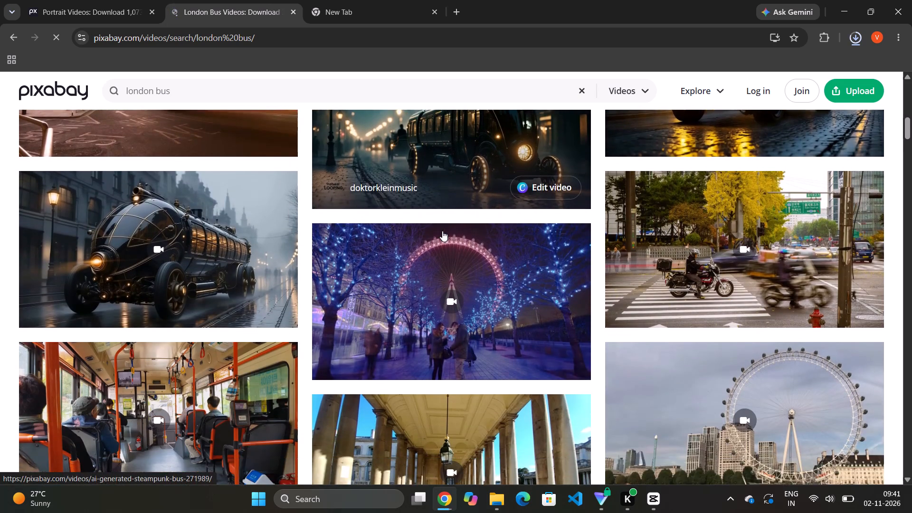
scroll(442, 231, "down", 7)
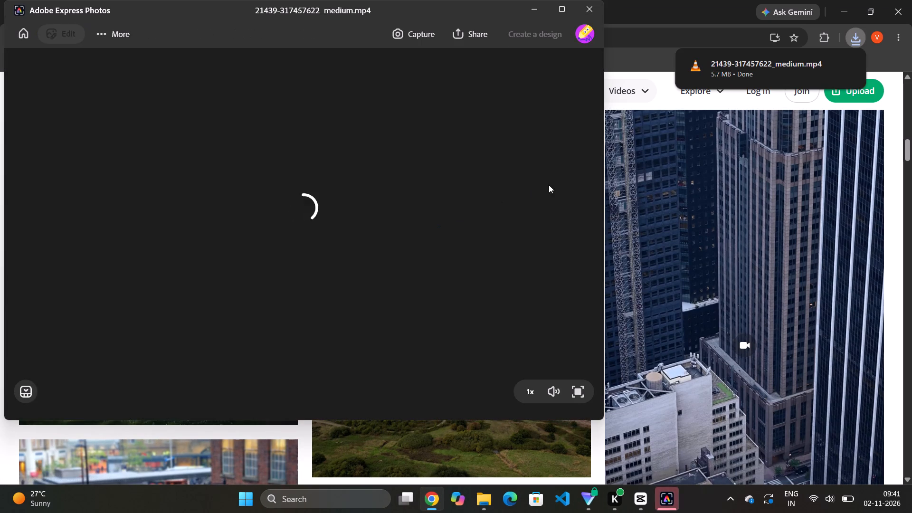
scroll(439, 260, "down", 3)
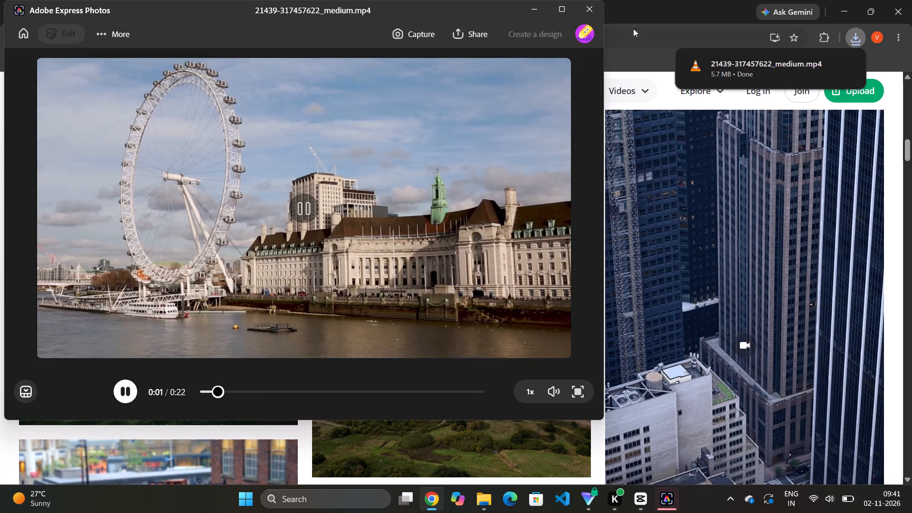
left_click(595, 4)
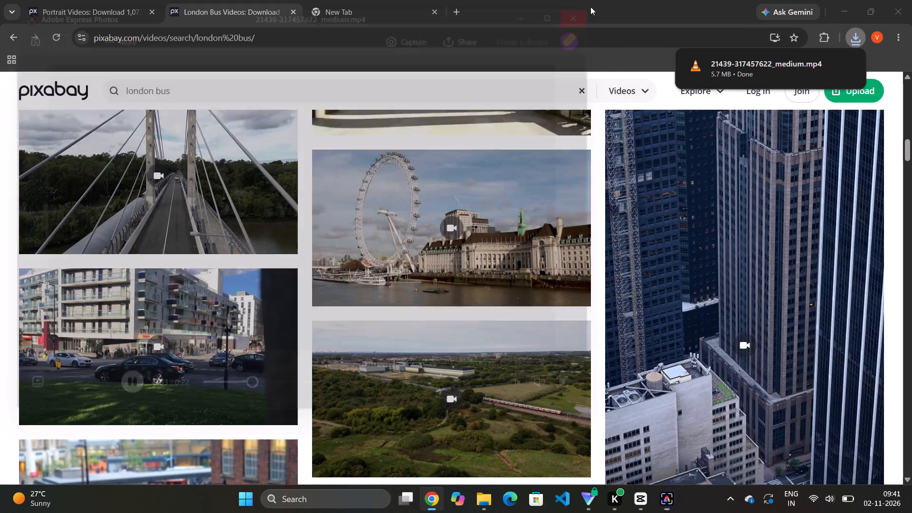
Examine further London bus video results, comparing the red double-decker night clip with the other street and city footage.
scroll(411, 145, "down", 8)
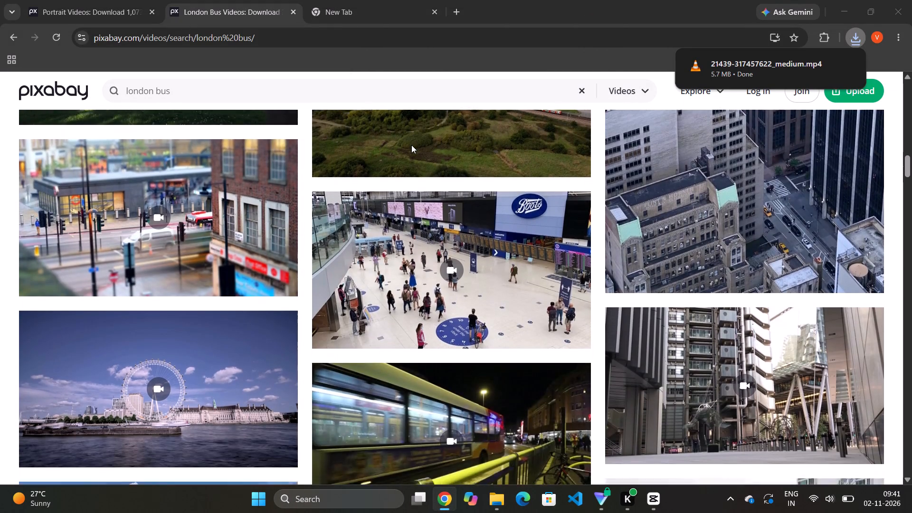
scroll(411, 145, "down", 5)
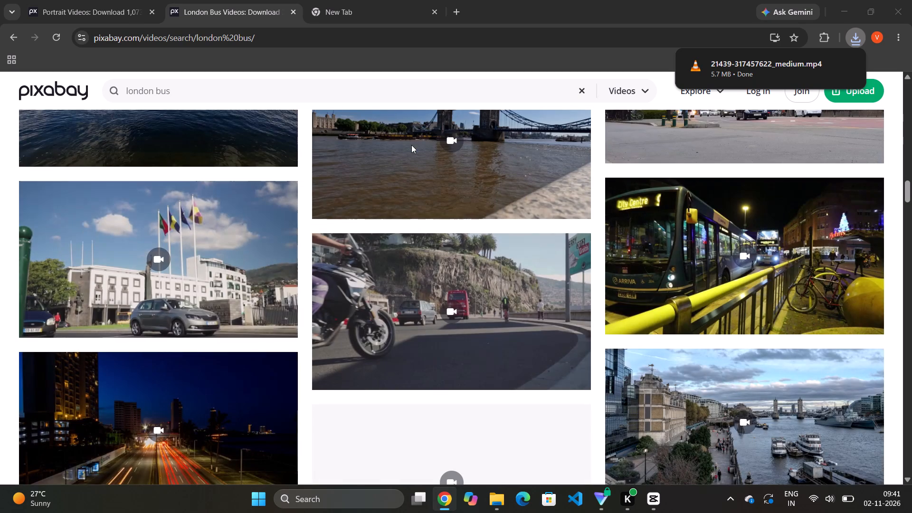
scroll(531, 255, "down", 8)
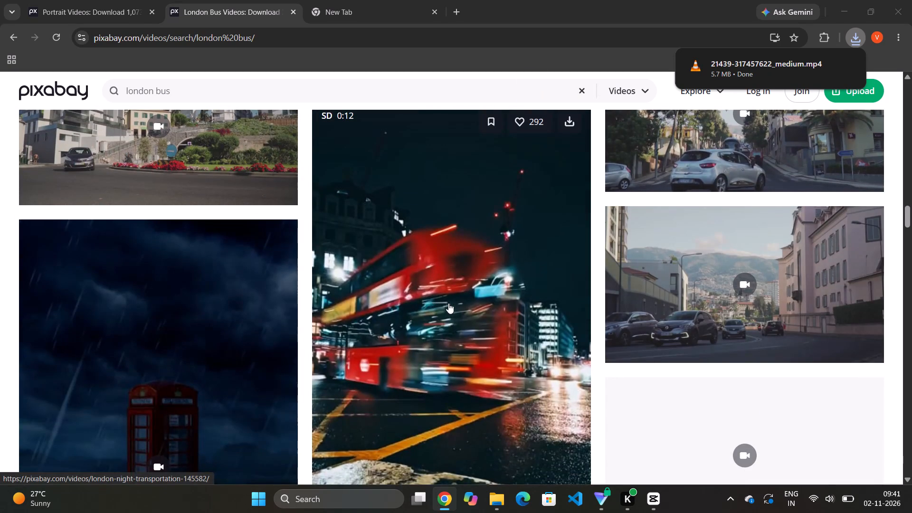
scroll(497, 278, "down", 8)
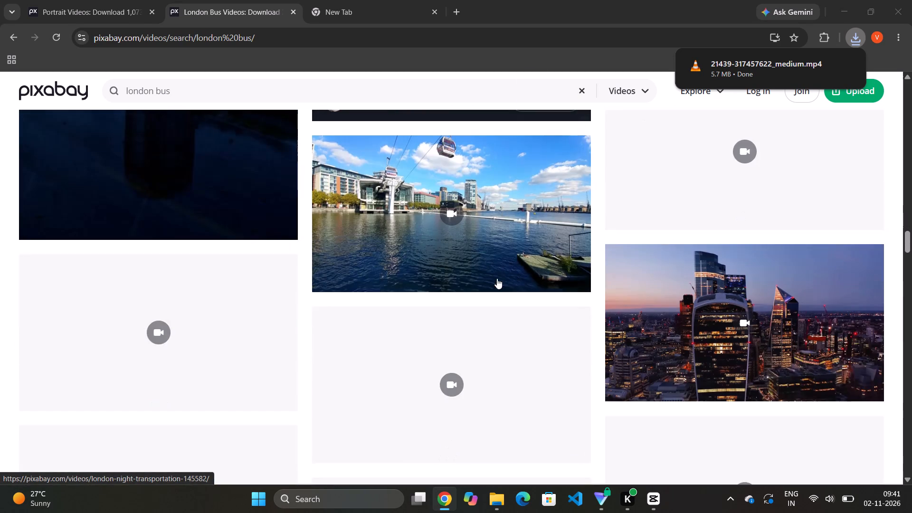
scroll(497, 278, "down", 2)
scroll(497, 278, "up", 6)
scroll(549, 212, "up", 7)
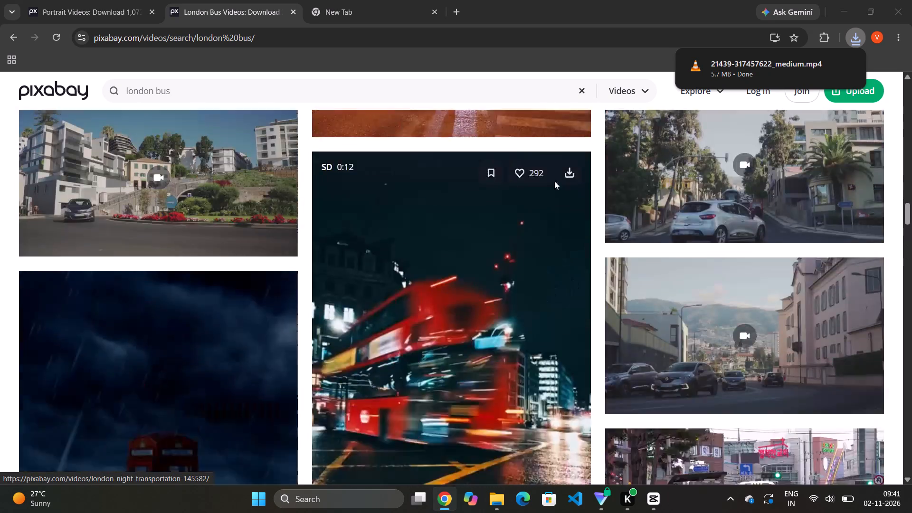
Return to the first royalty-free results and download the 0:11 HD daytime clip of red London buses in street traffic.
scroll(567, 142, "up", 16)
scroll(570, 135, "up", 6)
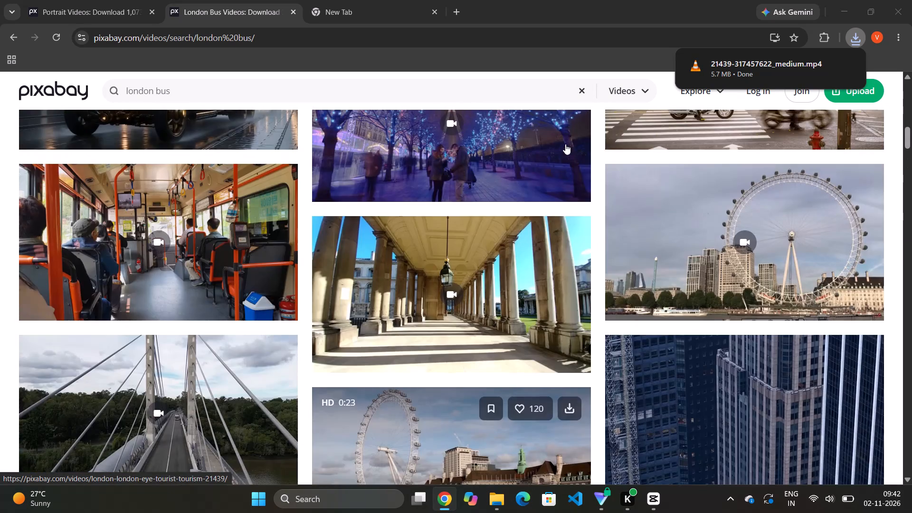
scroll(565, 144, "up", 11)
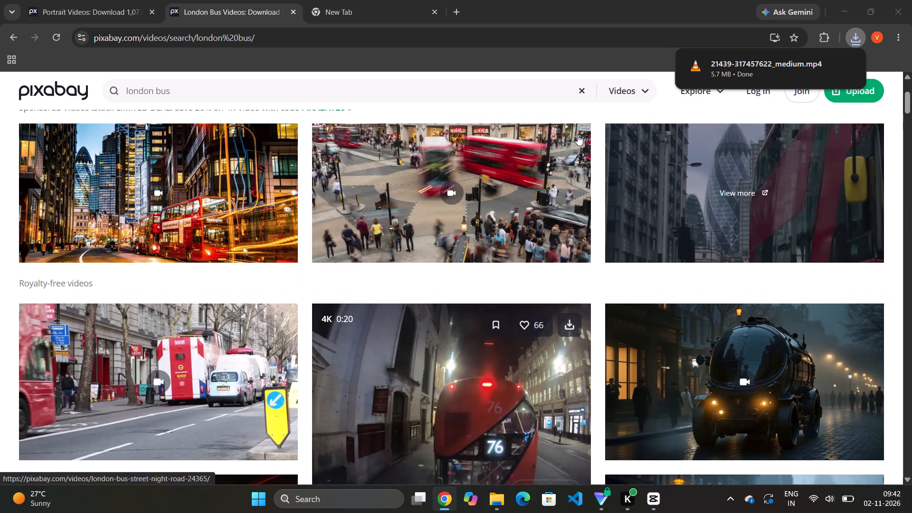
scroll(578, 135, "up", 12)
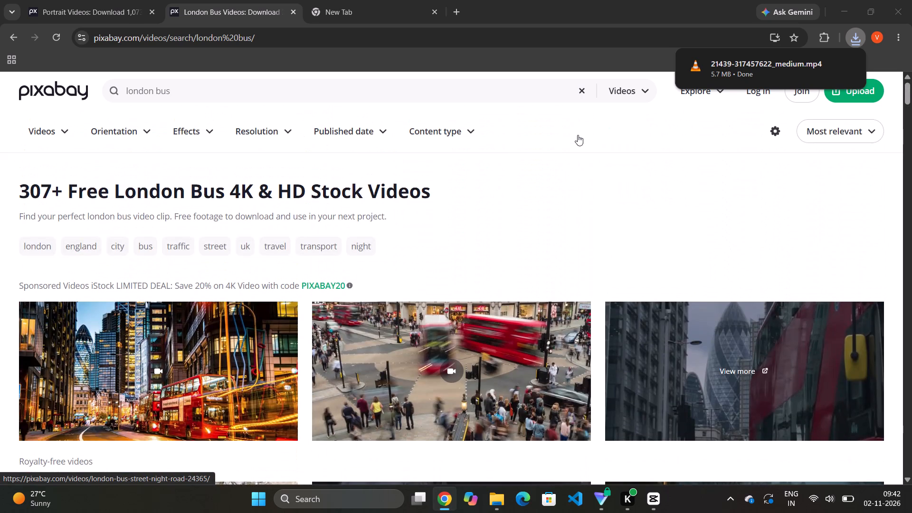
scroll(560, 167, "down", 6)
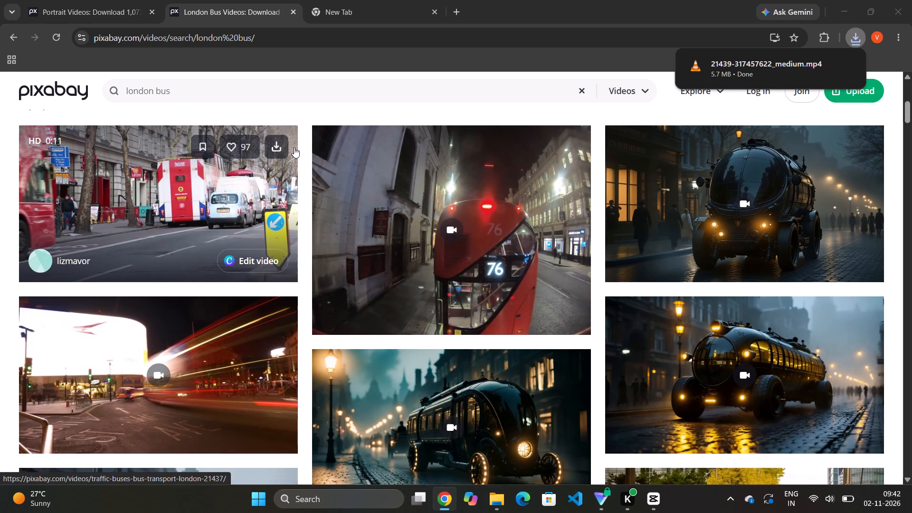
left_click(281, 149)
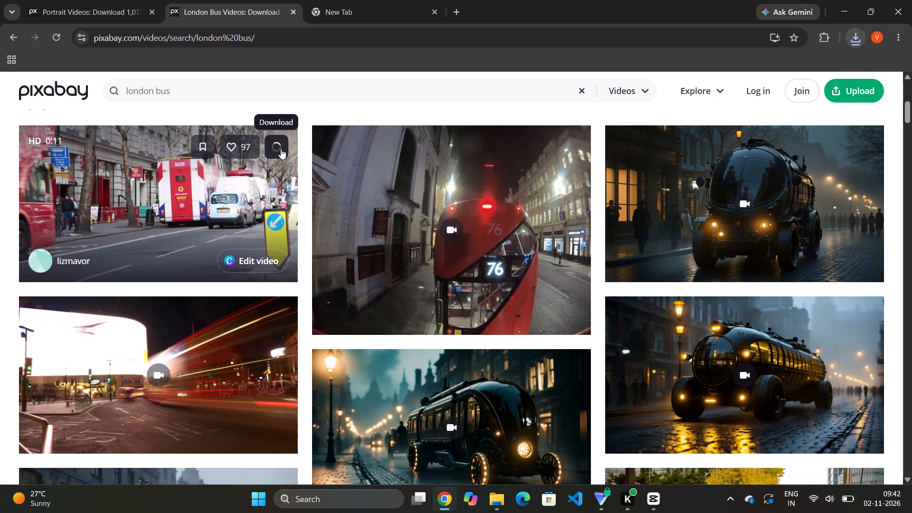
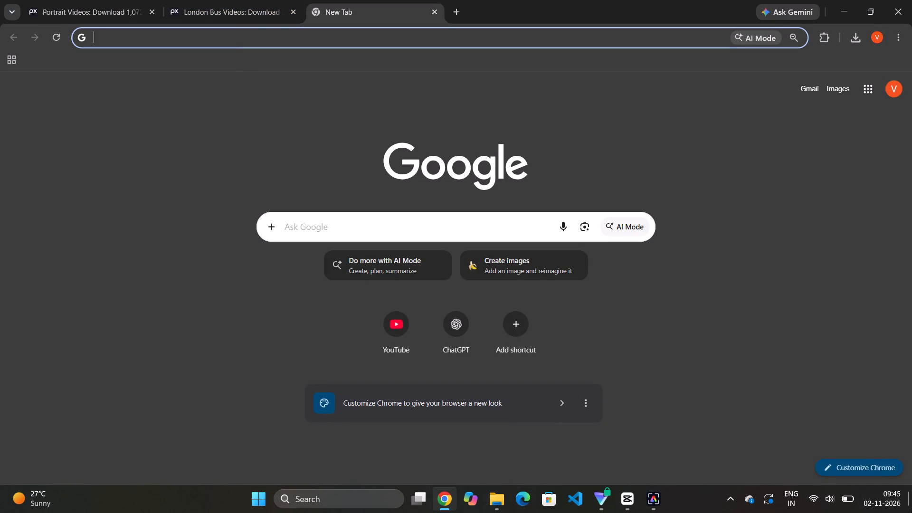
Switch to CapCut and start a new video project.
left_click(631, 498)
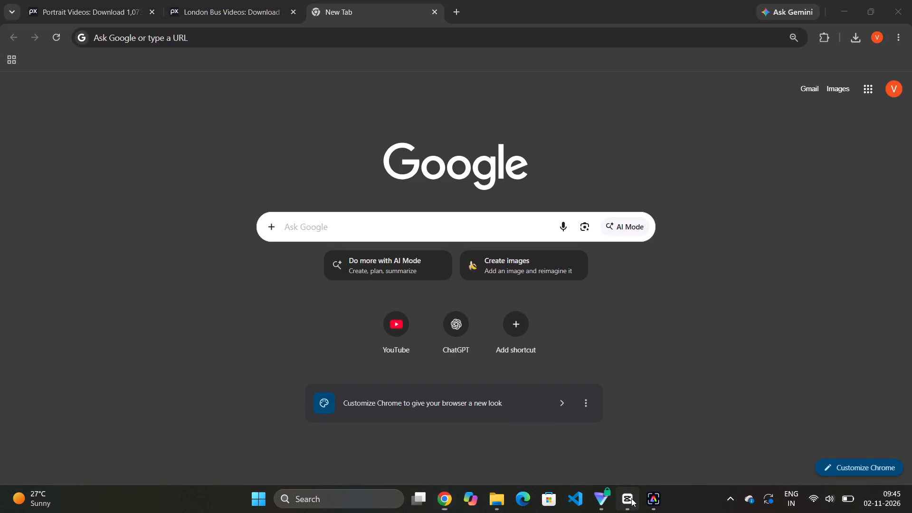
left_click(319, 58)
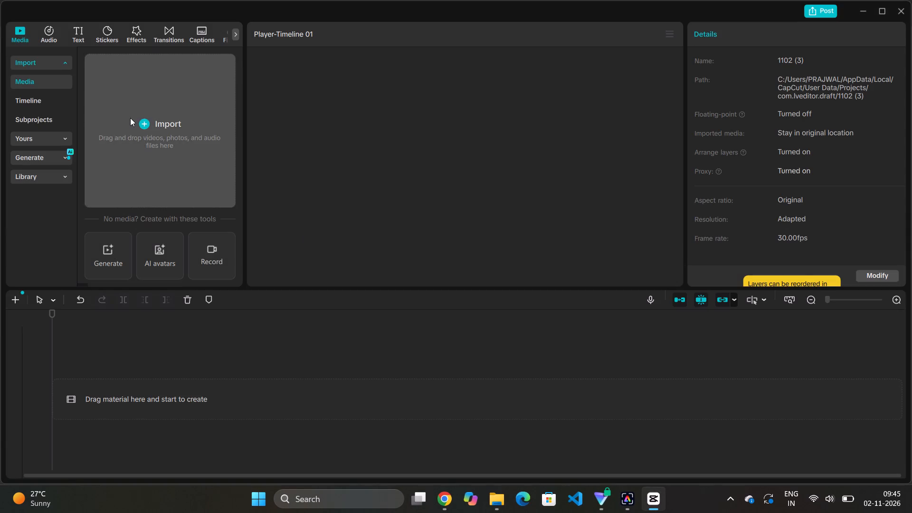
left_click(130, 118)
left_click(154, 142)
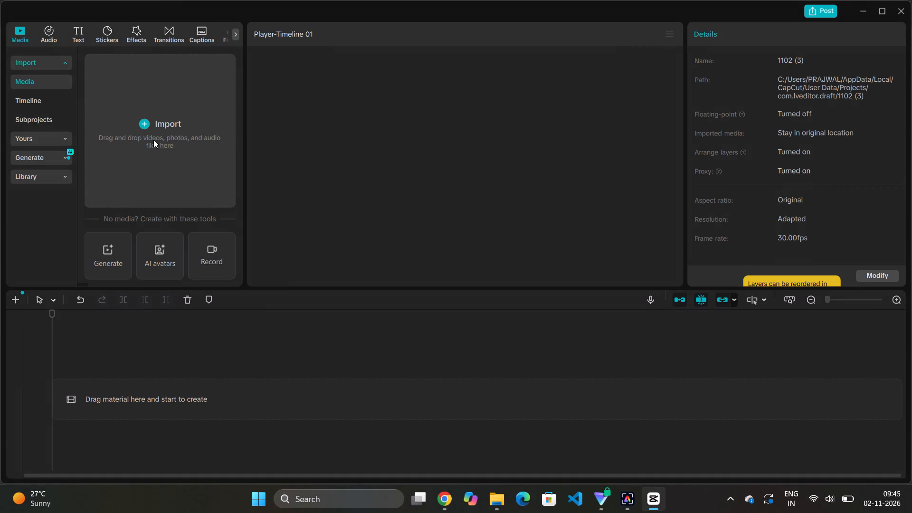
left_click_drag(163, 116, 115, 377)
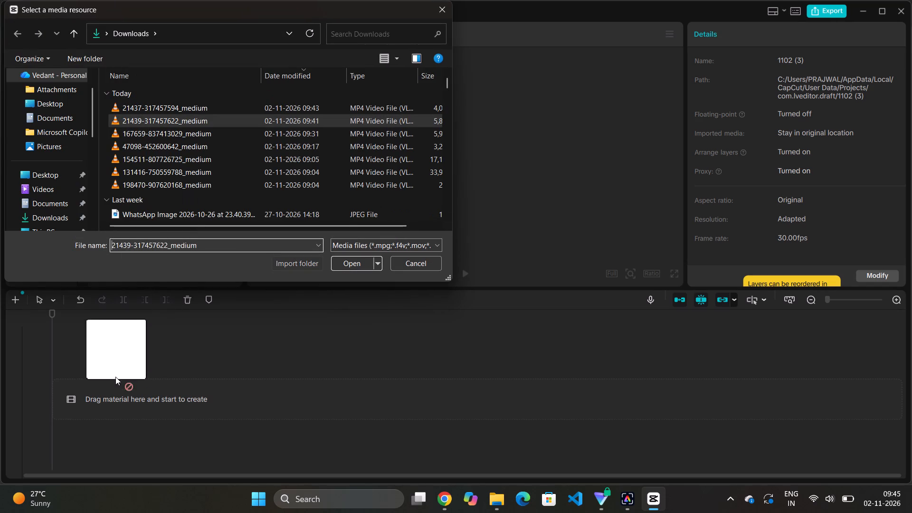
left_click_drag(115, 377, 116, 401)
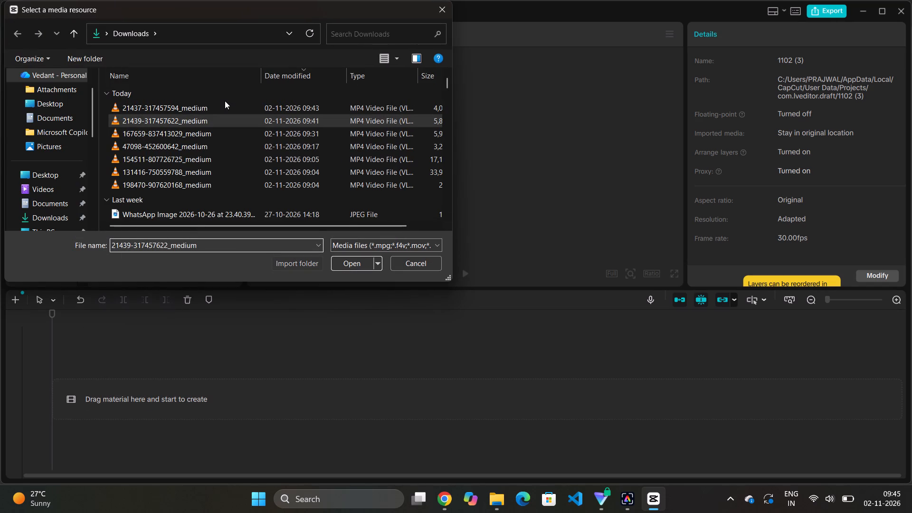
left_click(225, 101)
left_click_drag(225, 107, 171, 327)
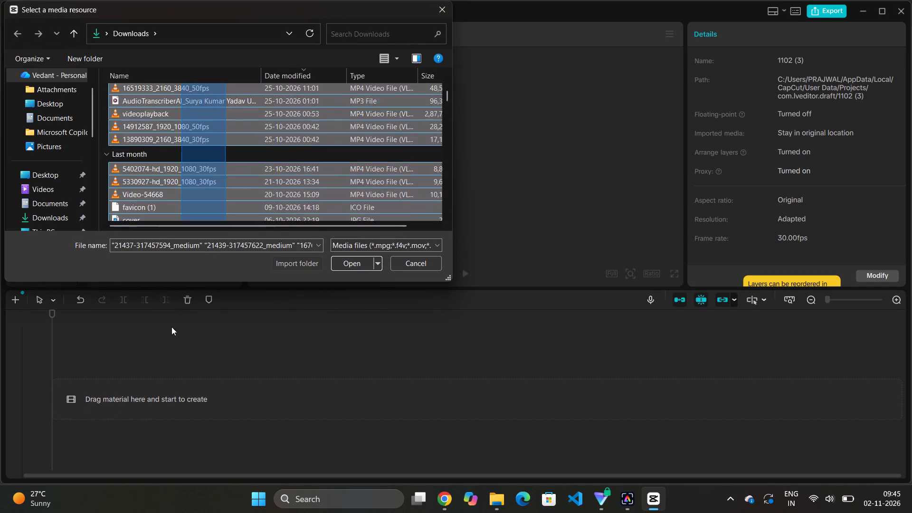
left_click_drag(171, 327, 257, 57)
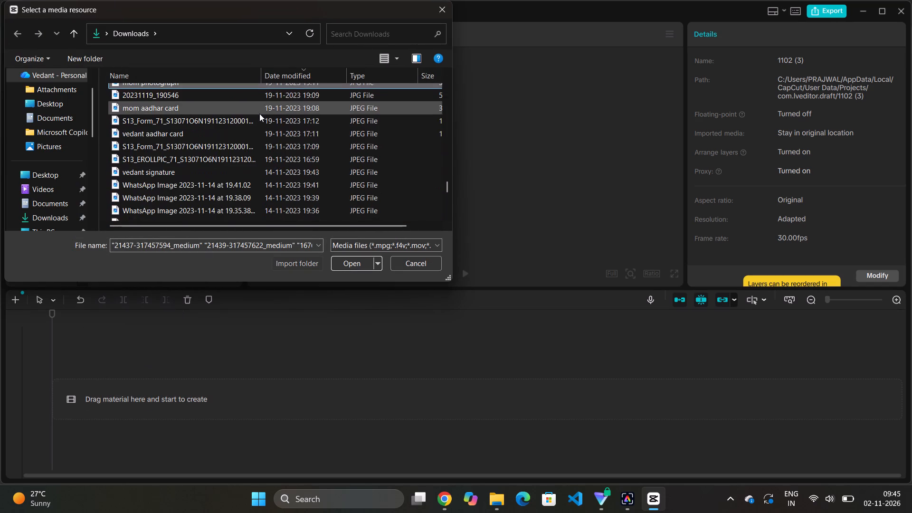
scroll(259, 114, "up", 20)
scroll(259, 114, "up", 20)
scroll(259, 114, "up", 4)
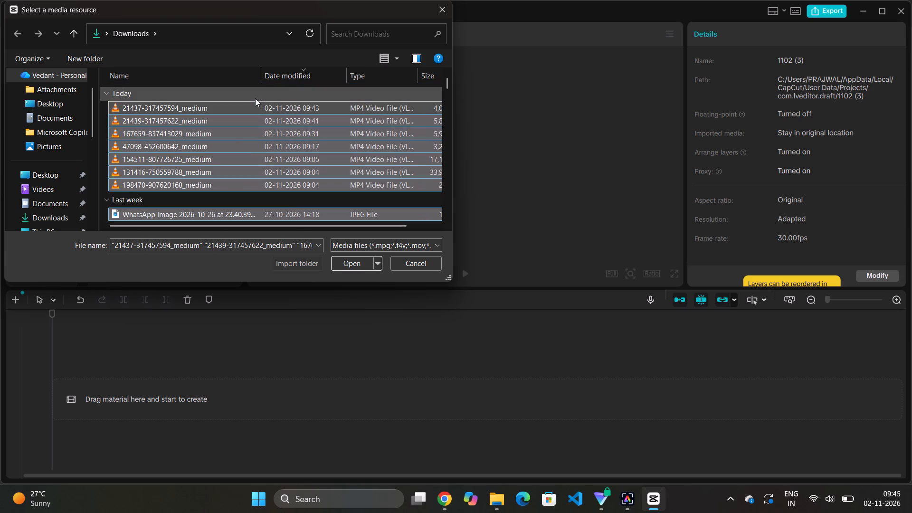
double_click(348, 103)
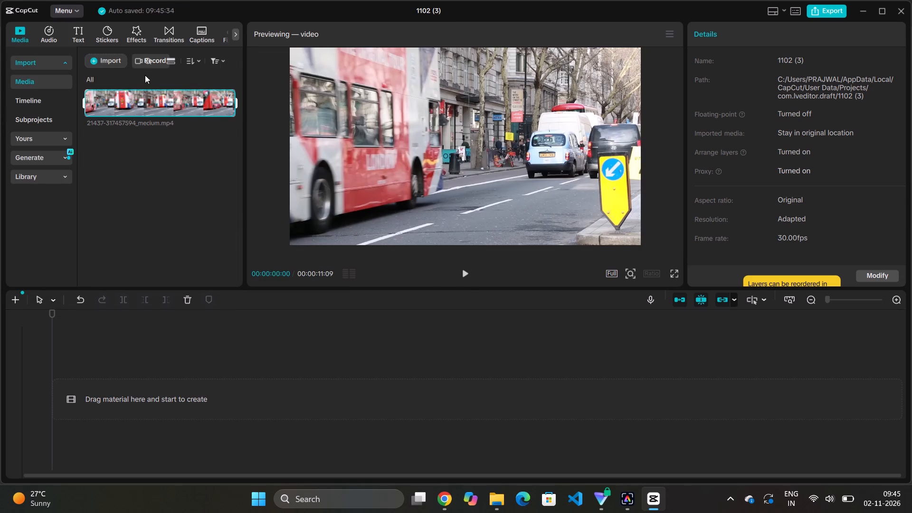
left_click(108, 60)
left_click(149, 81)
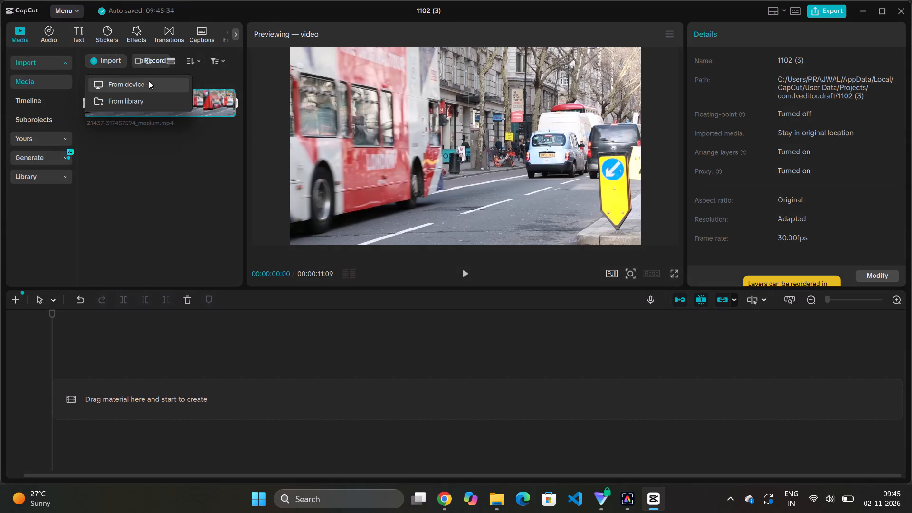
double_click(140, 118)
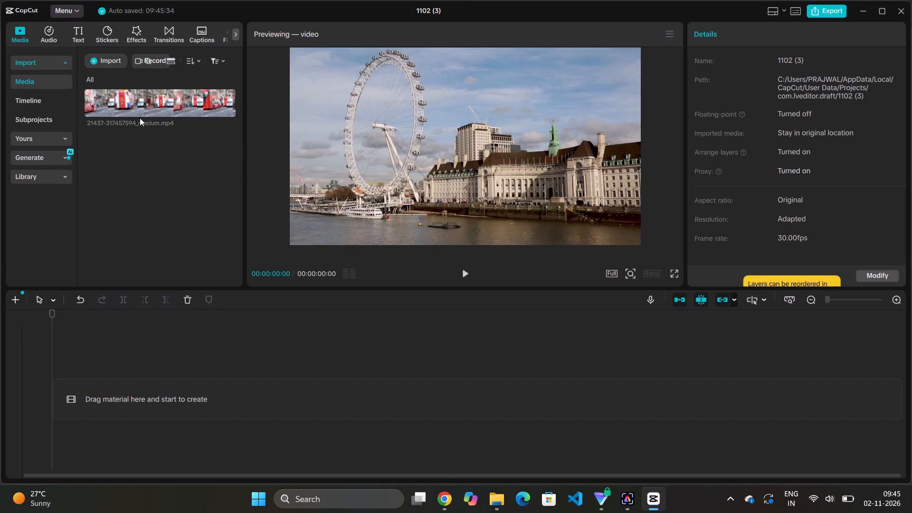
Place the London bus clip at the start of the timeline, followed directly by the London Eye clip.
left_click_drag(144, 103, 146, 116)
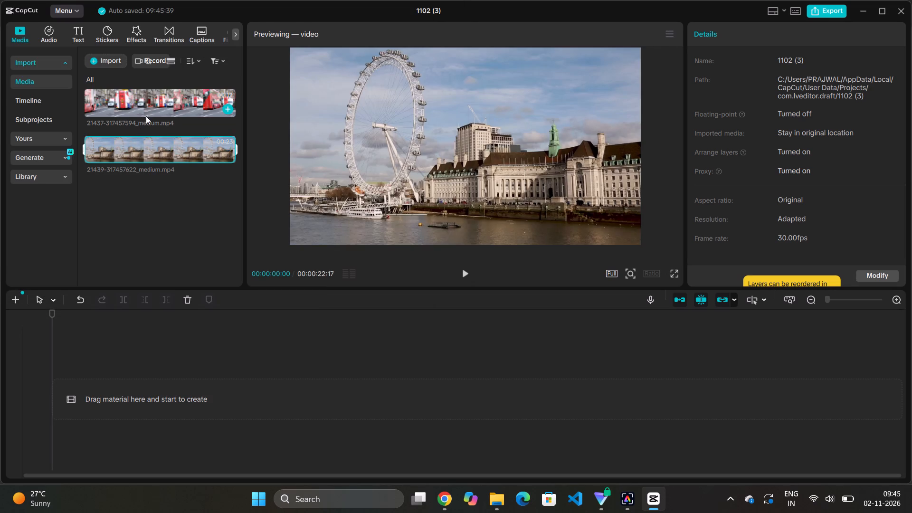
left_click_drag(146, 116, 85, 395)
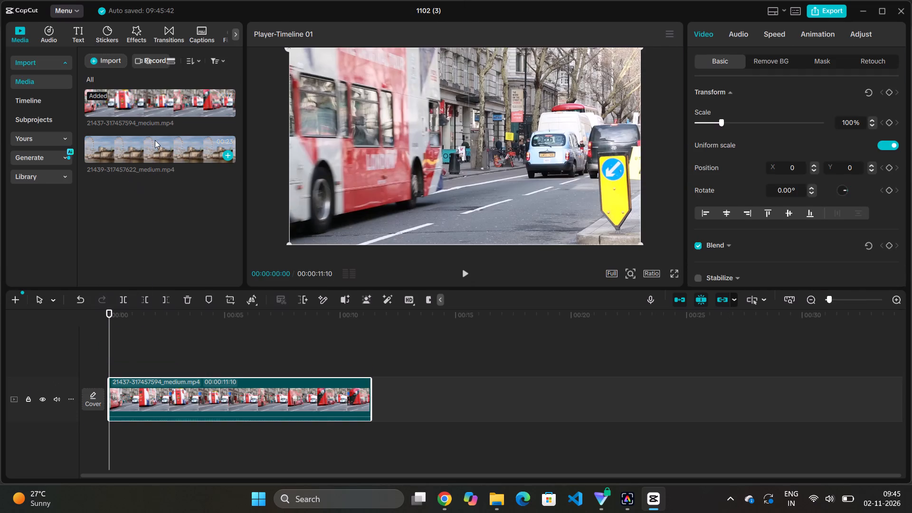
left_click_drag(155, 140, 378, 386)
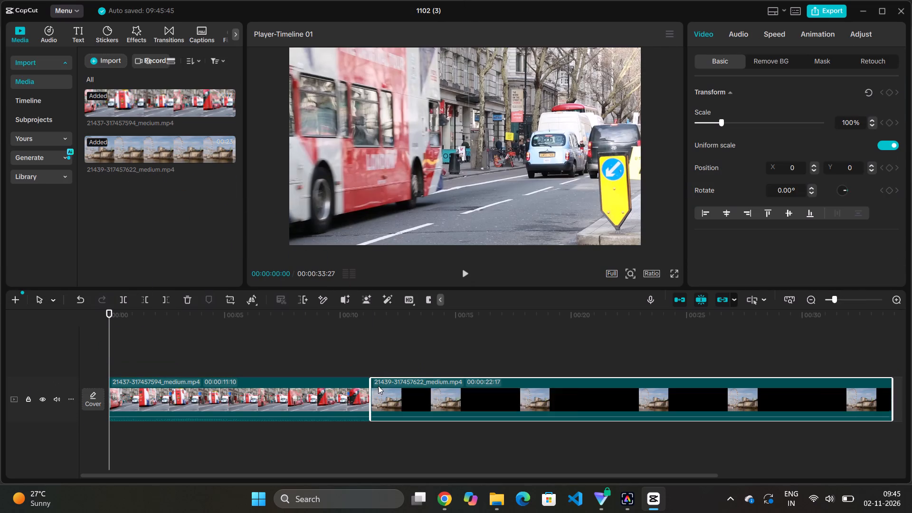
Set the London Eye clip's standard speed to 2.00x.
left_click(490, 387)
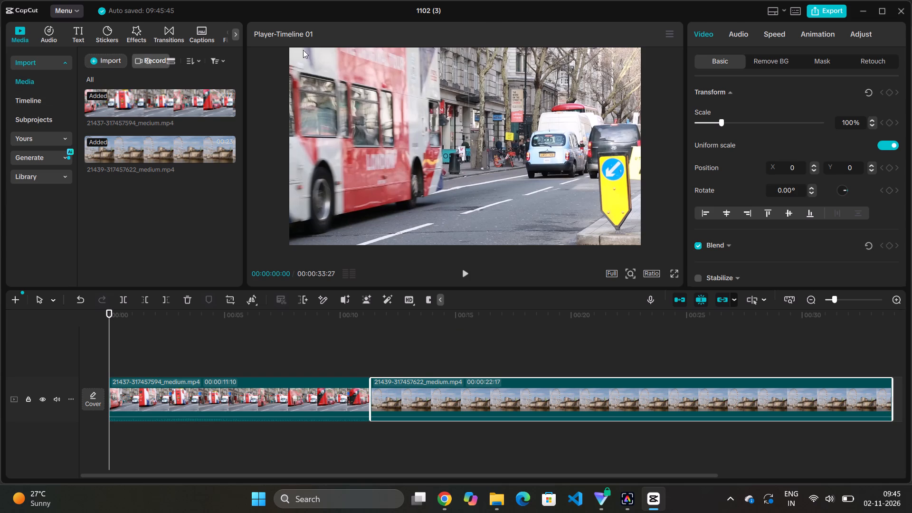
left_click(781, 35)
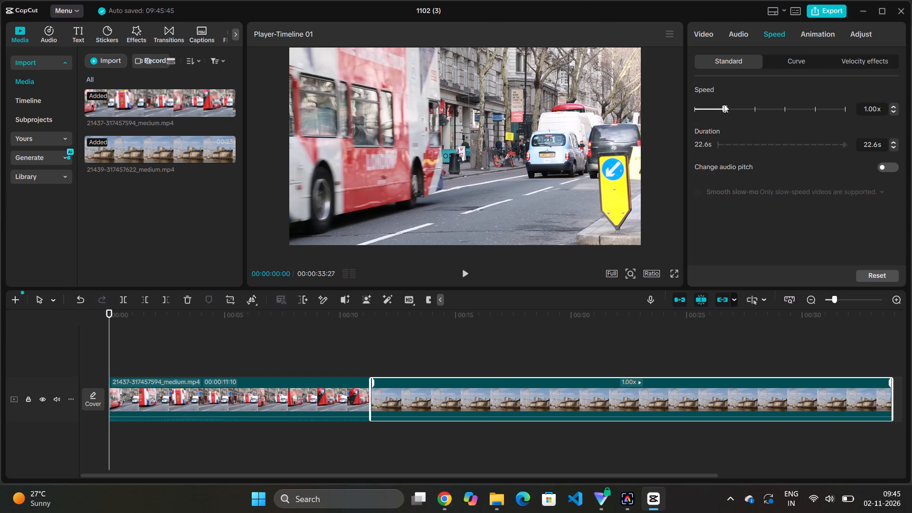
left_click_drag(725, 106, 746, 112)
left_click_drag(746, 112, 752, 112)
left_click_drag(752, 112, 757, 111)
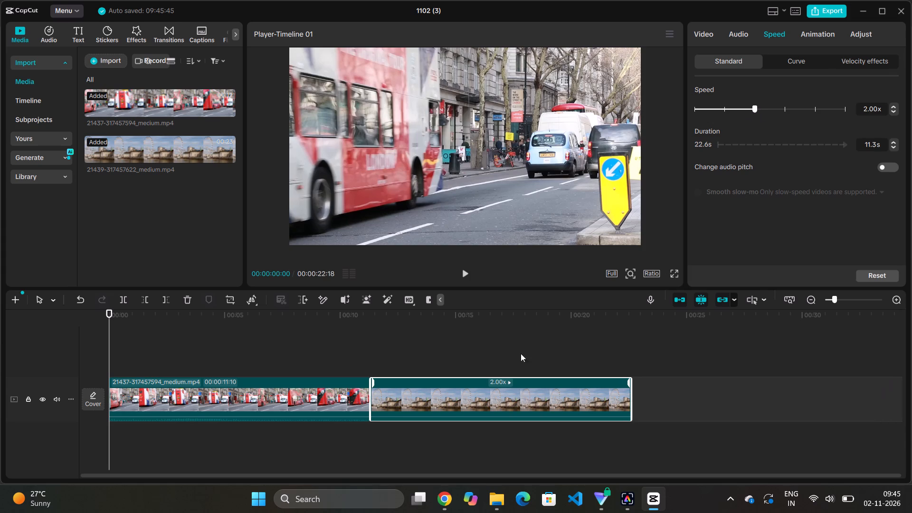
Play back the sped-up London Eye clip from its start at 00:00:11:10.
left_click(475, 390)
left_click_drag(108, 310, 363, 357)
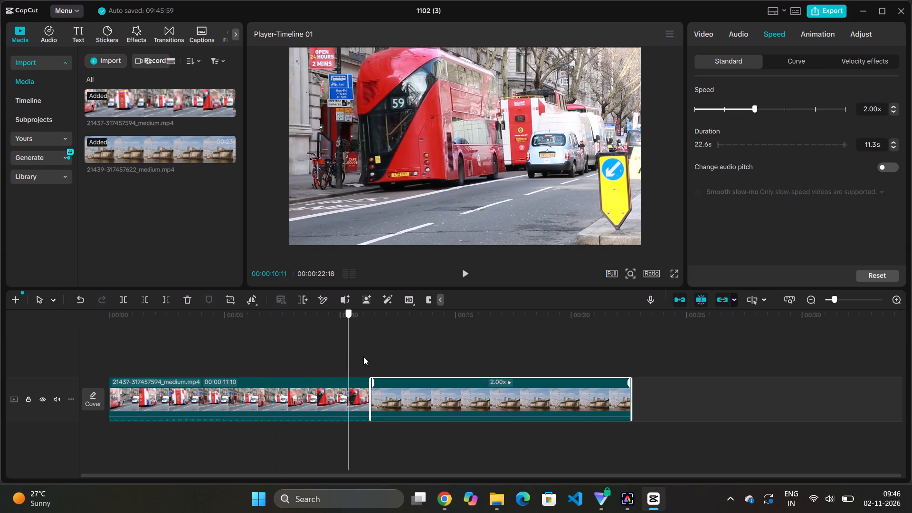
left_click_drag(363, 357, 369, 373)
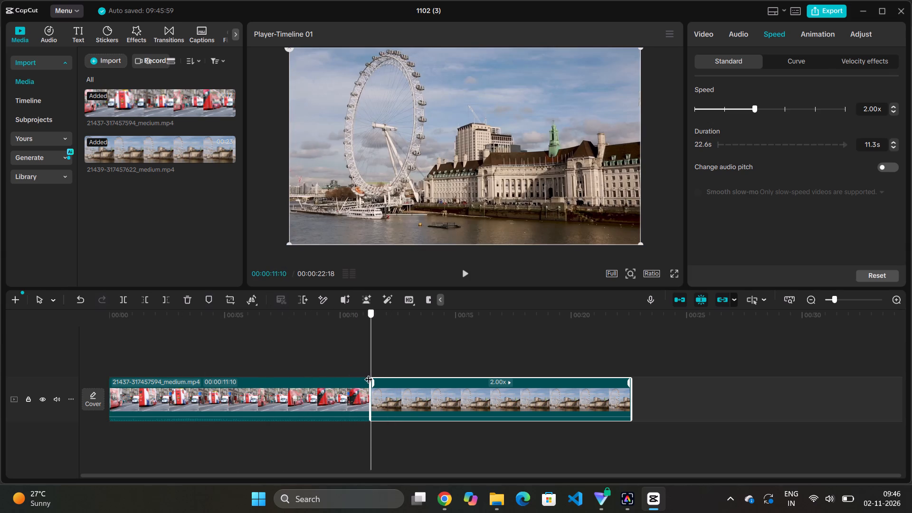
left_click_drag(369, 373, 369, 373)
left_click(470, 272)
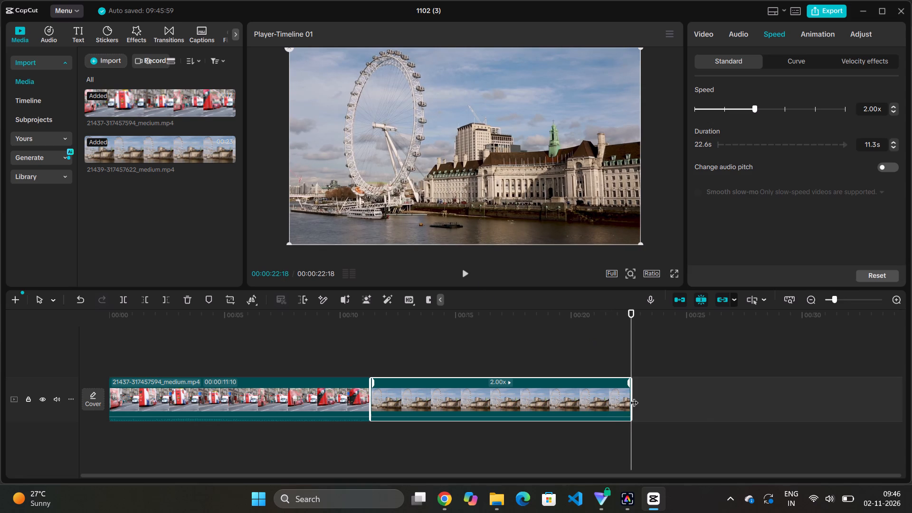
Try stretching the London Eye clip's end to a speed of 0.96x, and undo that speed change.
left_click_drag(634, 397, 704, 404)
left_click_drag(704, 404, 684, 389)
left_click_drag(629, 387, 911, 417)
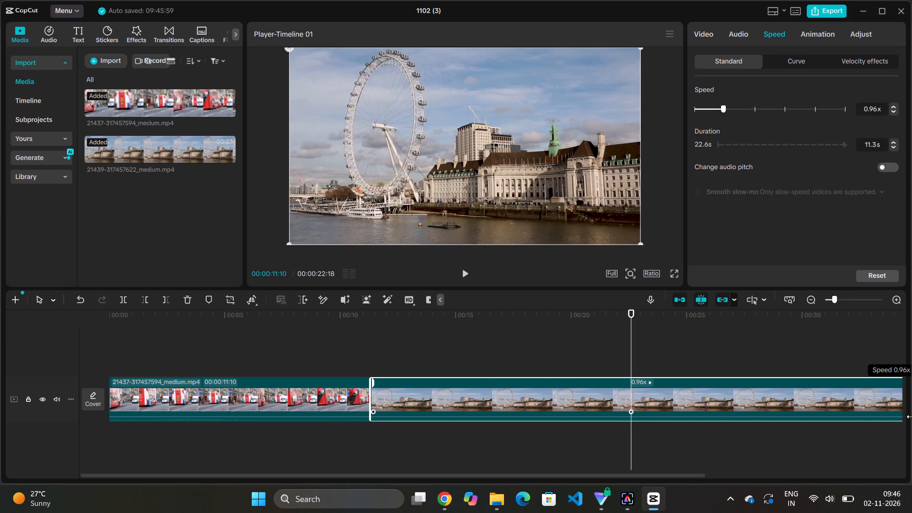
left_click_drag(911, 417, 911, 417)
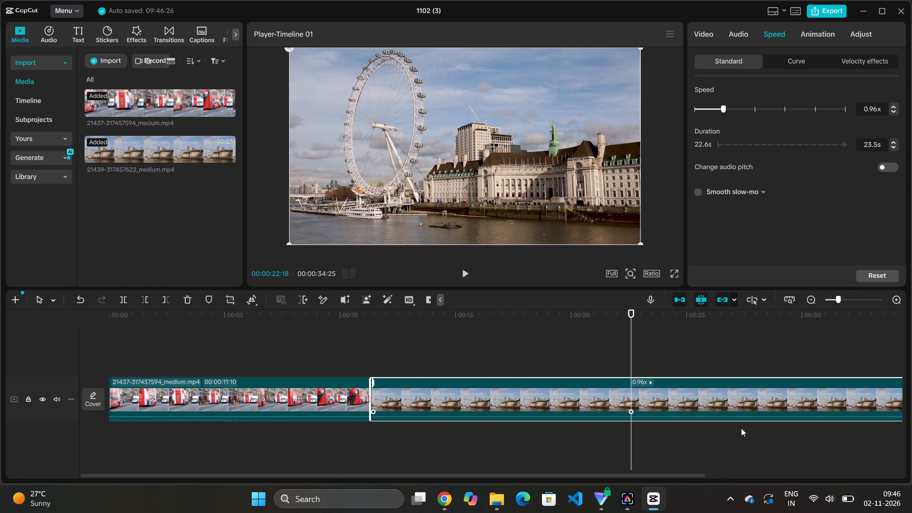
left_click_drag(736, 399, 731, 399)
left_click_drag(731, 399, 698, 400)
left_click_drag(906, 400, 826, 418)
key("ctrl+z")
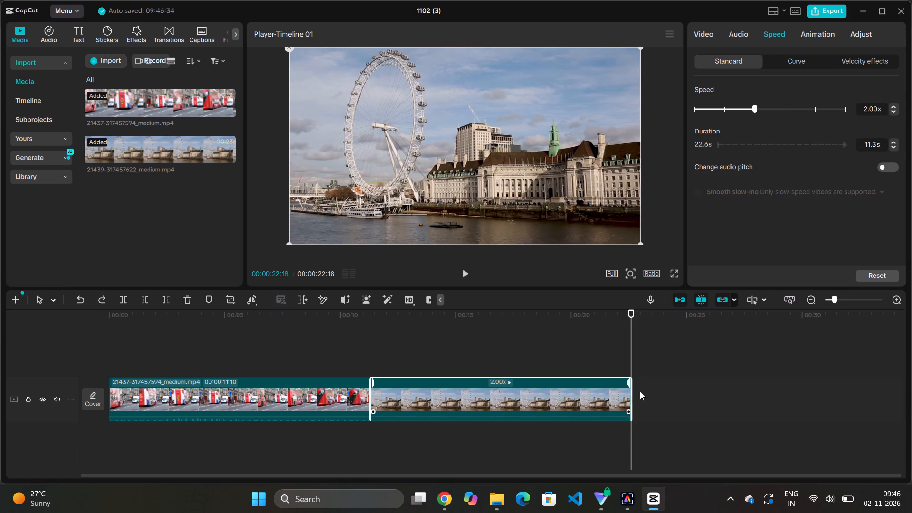
Trim the end of the London Eye clip to a duration of about 6.1 s, keeping it directly after the bus clip.
left_click_drag(630, 394, 509, 411)
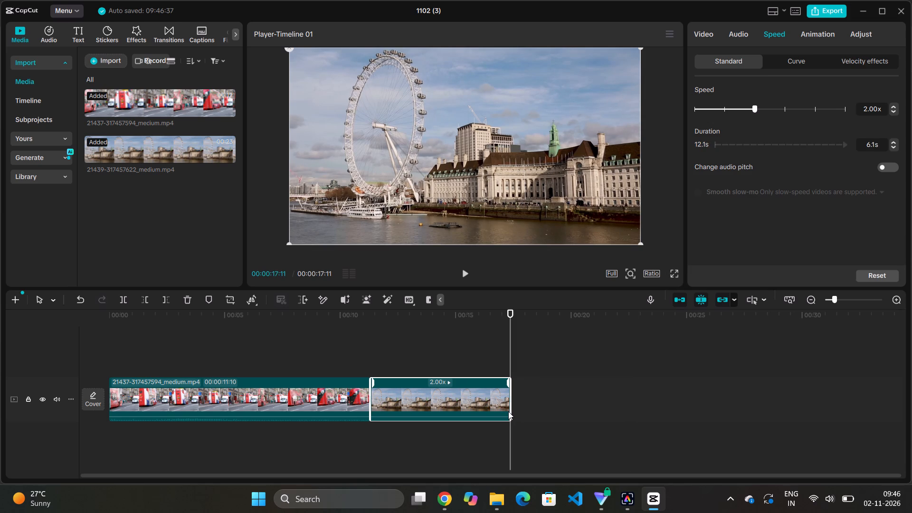
left_click_drag(508, 411, 539, 421)
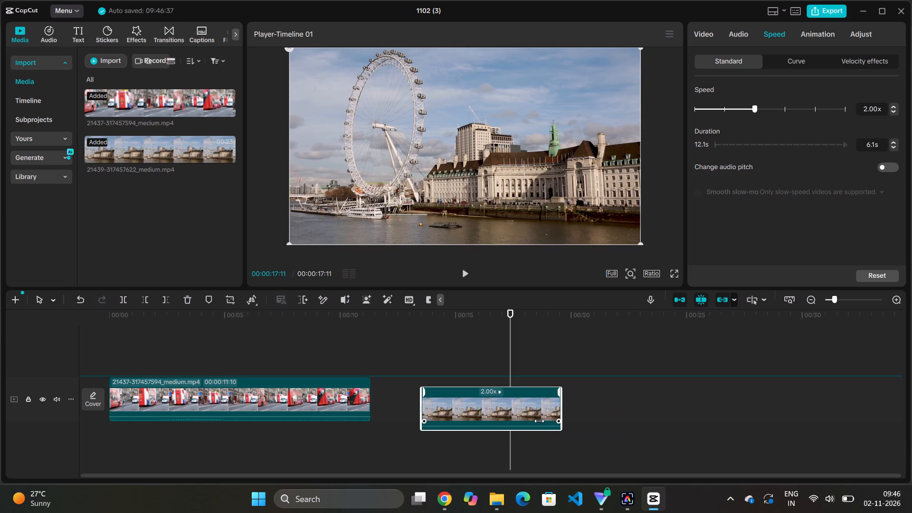
left_click_drag(539, 421, 516, 413)
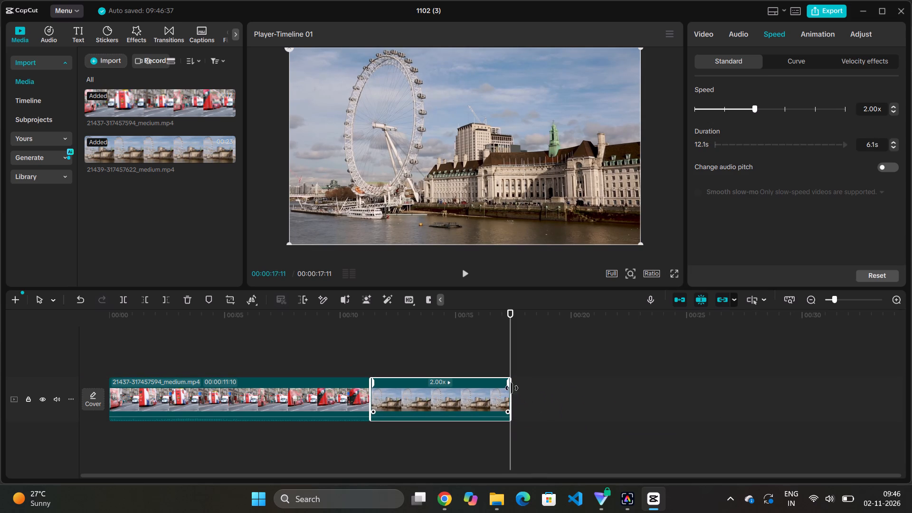
Extend the end of the London Eye clip to a duration of about 11.3 s.
left_click_drag(511, 387, 615, 389)
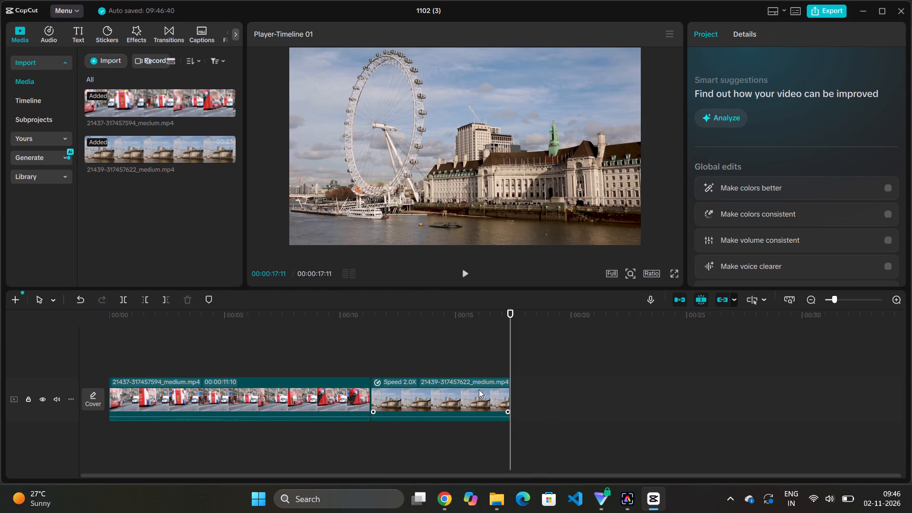
left_click(479, 389)
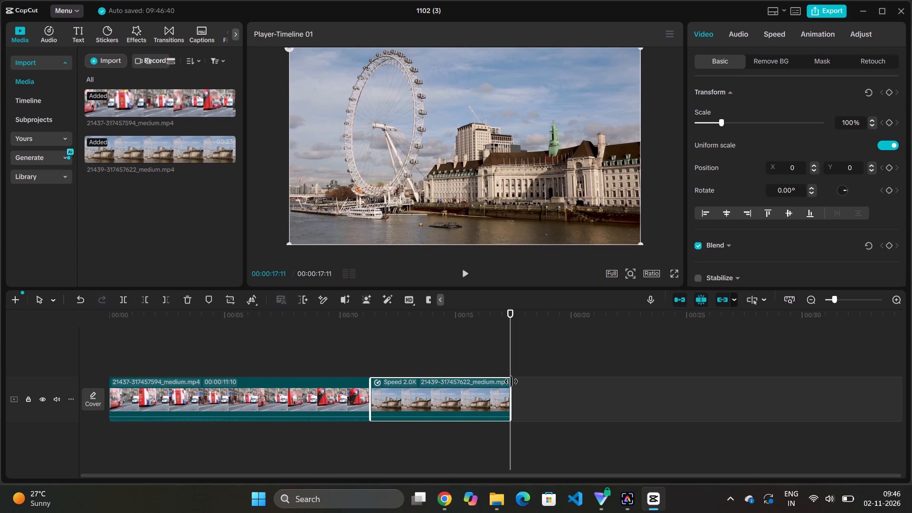
left_click_drag(511, 381, 731, 405)
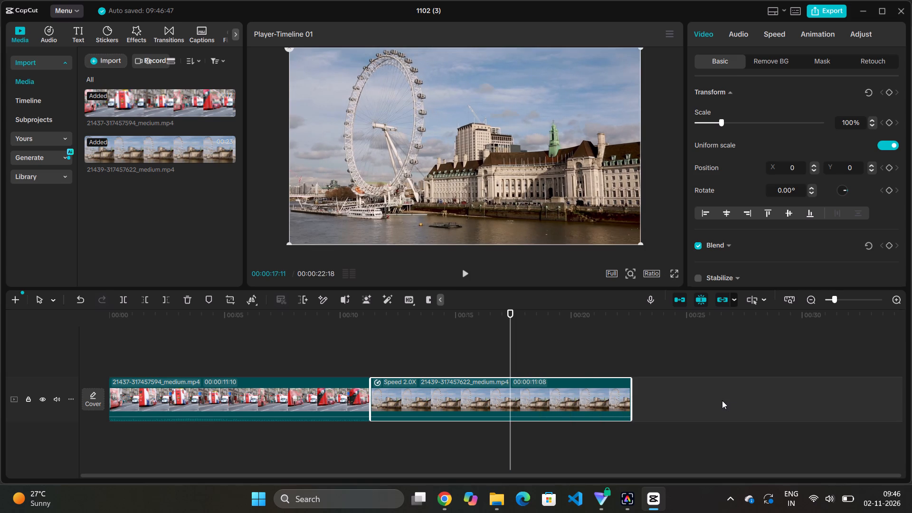
Apply the Custom speed curve to the London Eye clip, moving its first point to the clip's start at 10x.
left_click(299, 400)
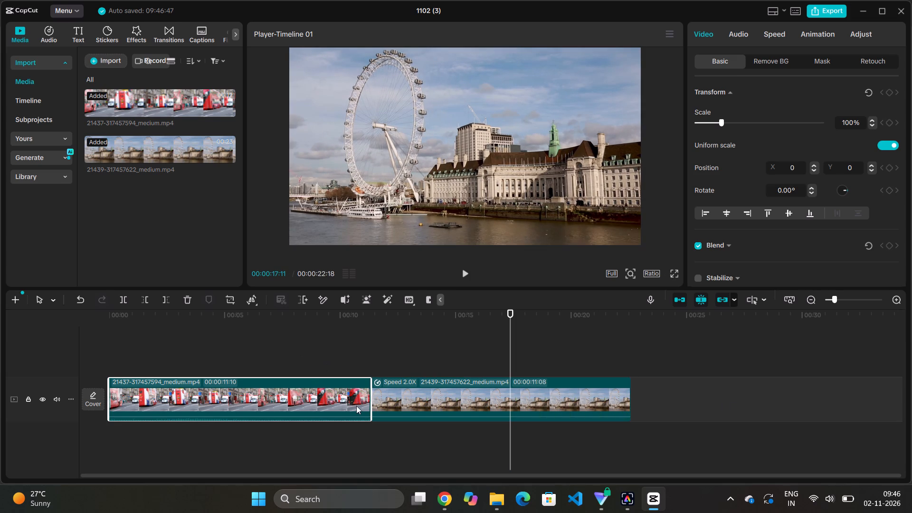
left_click(557, 399)
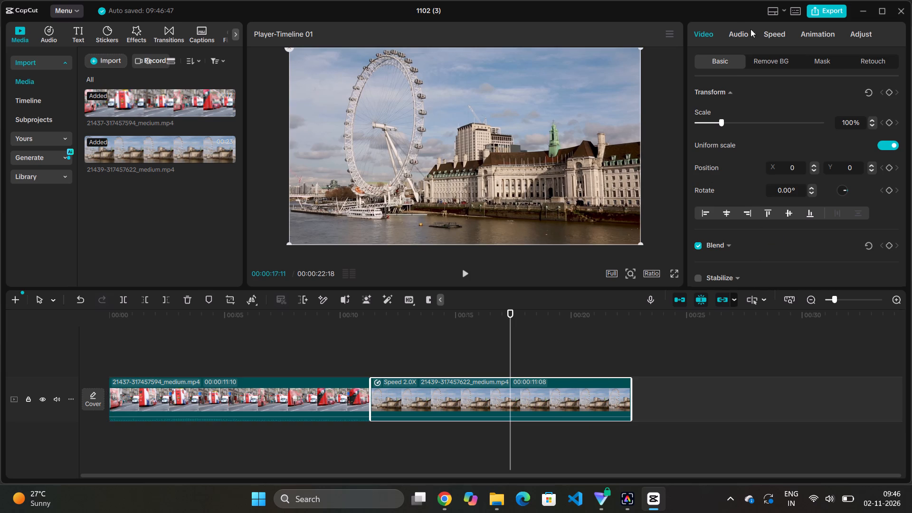
left_click(775, 35)
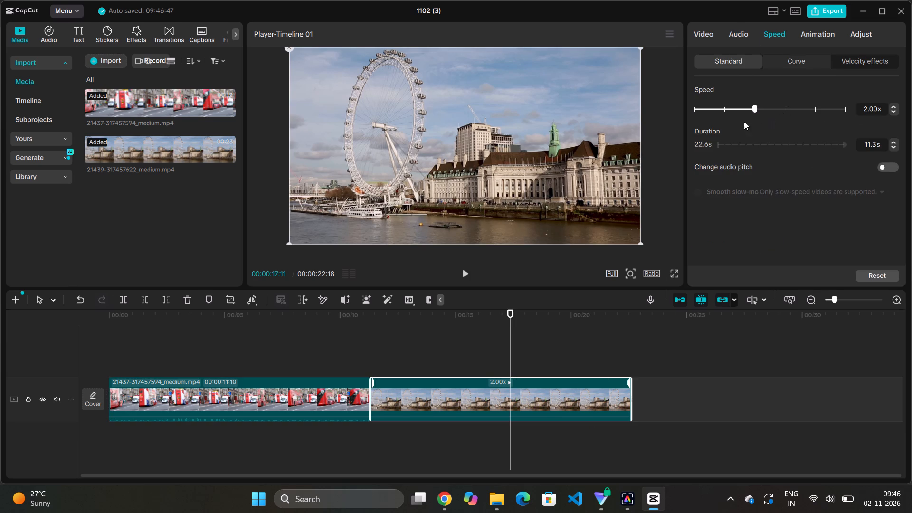
left_click(788, 64)
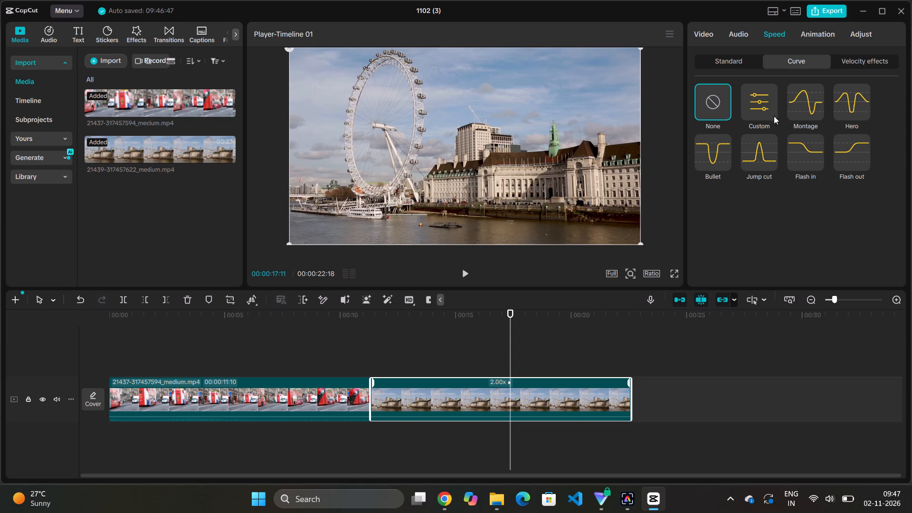
left_click(751, 95)
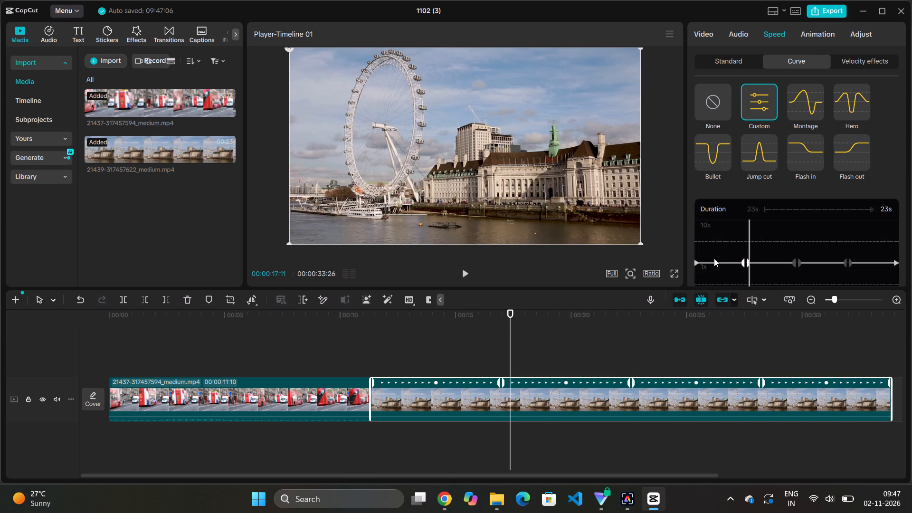
left_click_drag(744, 264, 671, 179)
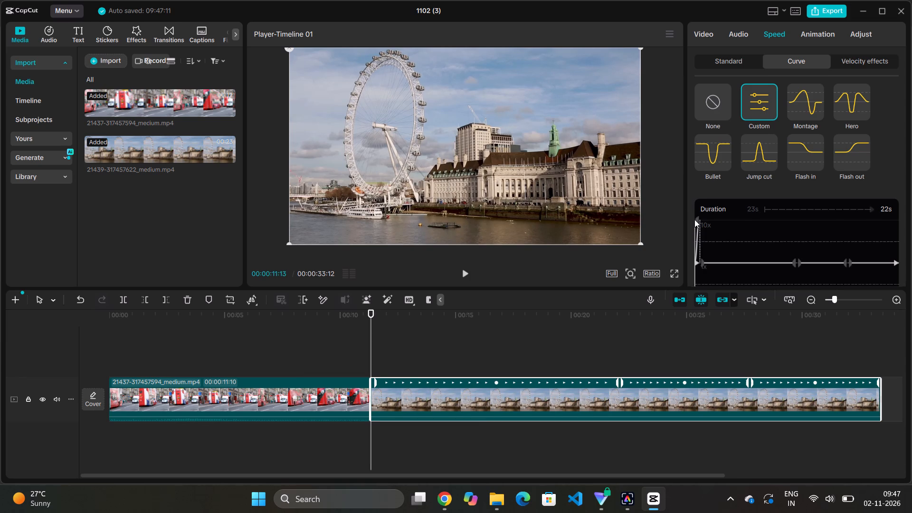
left_click_drag(694, 219, 686, 214)
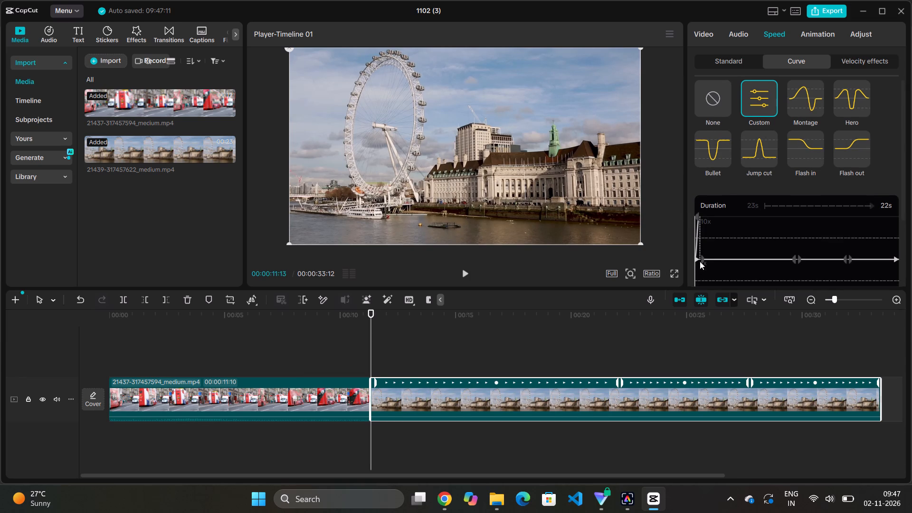
left_click_drag(701, 256, 693, 216)
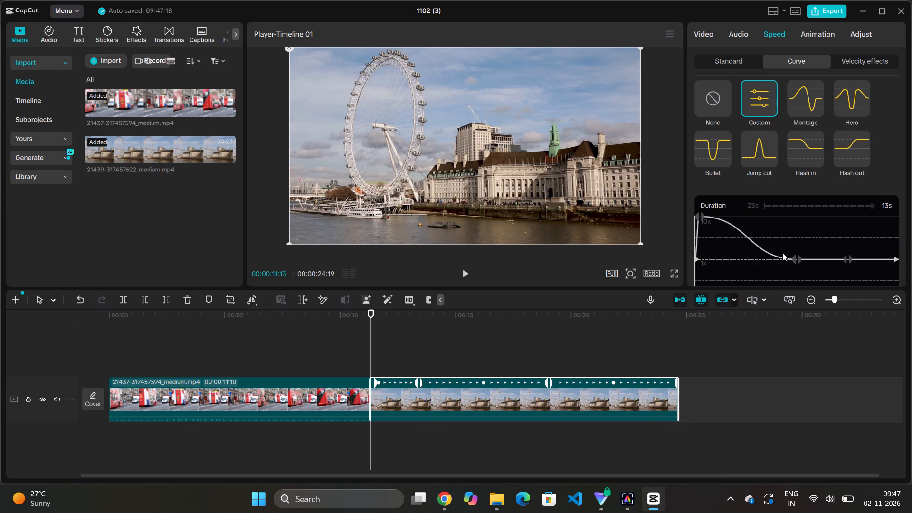
Raise both halves of the speed curve's middle point to 10x.
left_click_drag(793, 256, 791, 237)
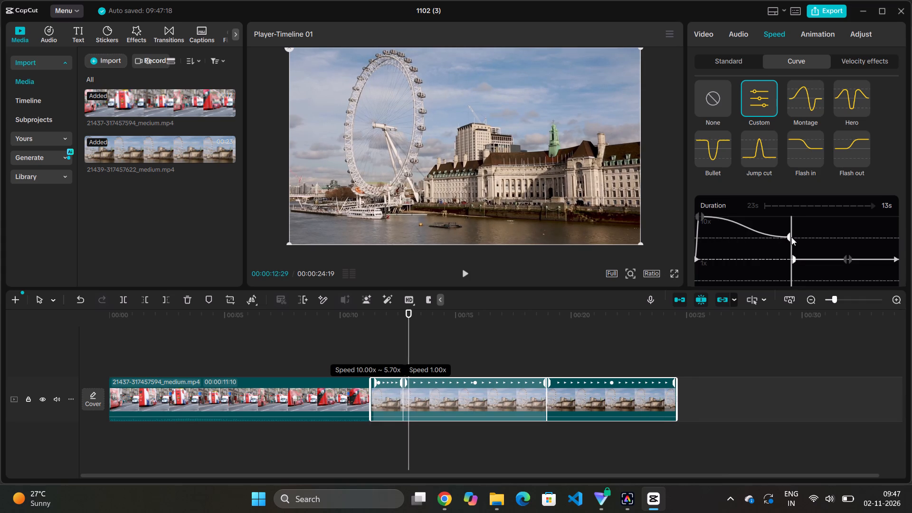
left_click_drag(791, 237, 792, 217)
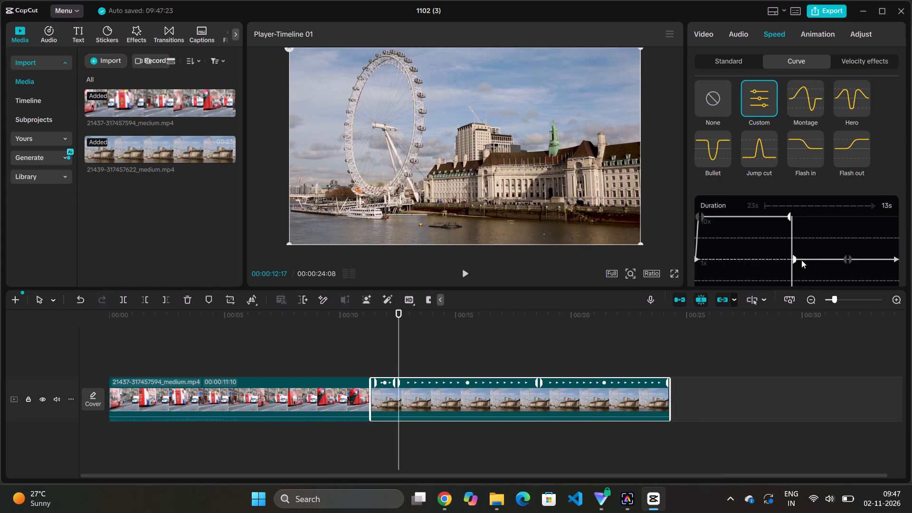
left_click_drag(794, 259, 790, 235)
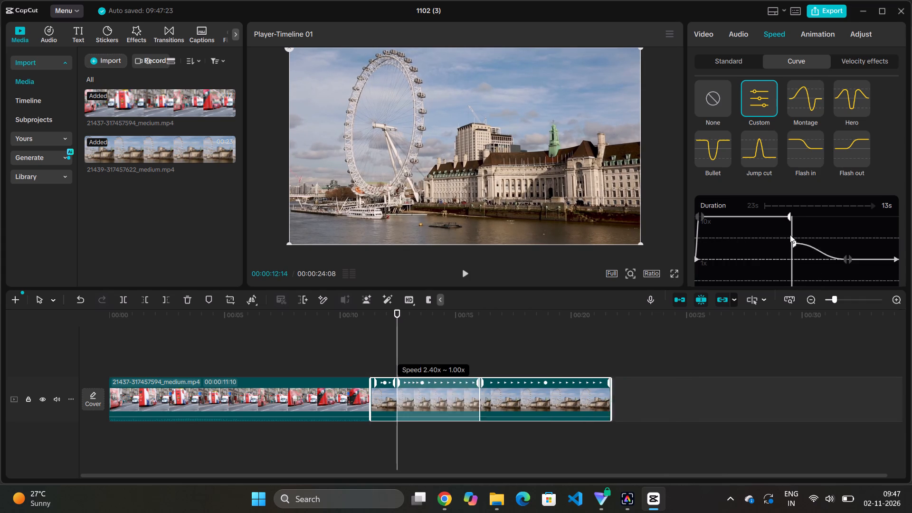
left_click_drag(790, 235, 788, 207)
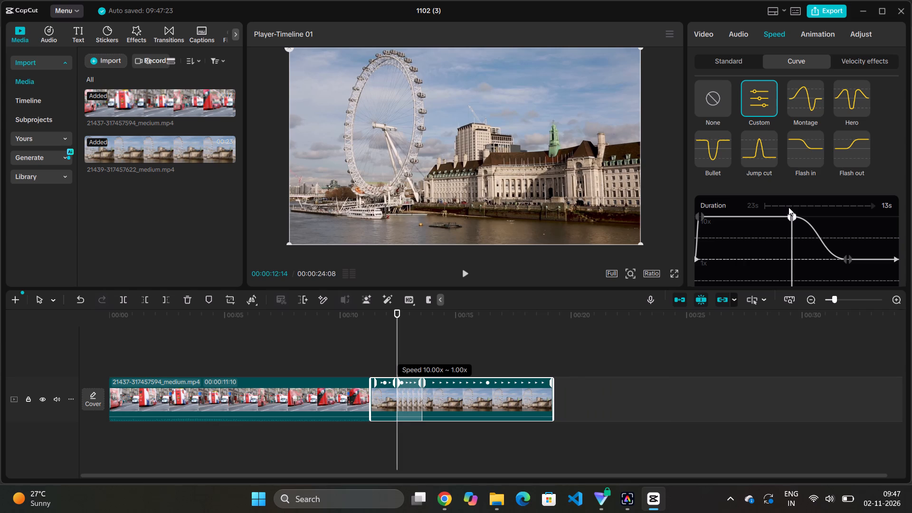
left_click_drag(788, 207, 788, 208)
Move the speed curve's last point close to the clip's end, with 10x before it and about 0.1x after it.
left_click_drag(845, 262, 861, 215)
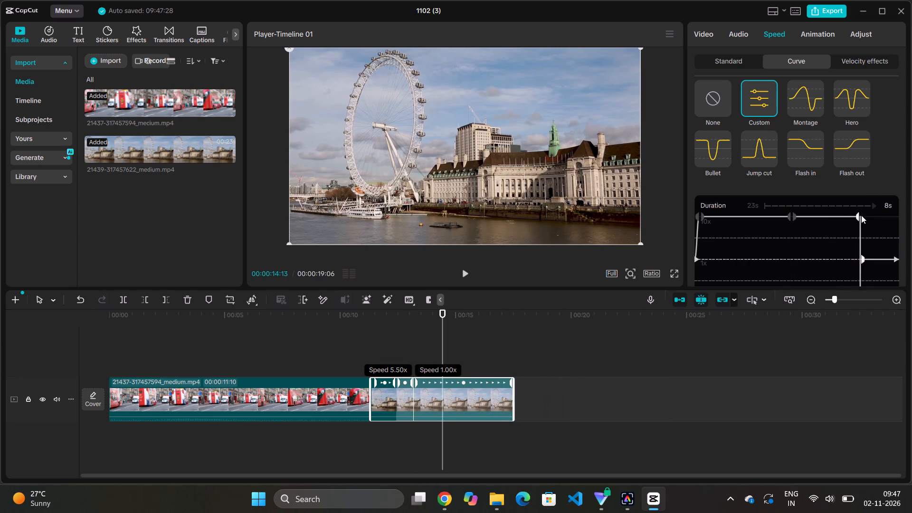
left_click_drag(861, 215, 880, 213)
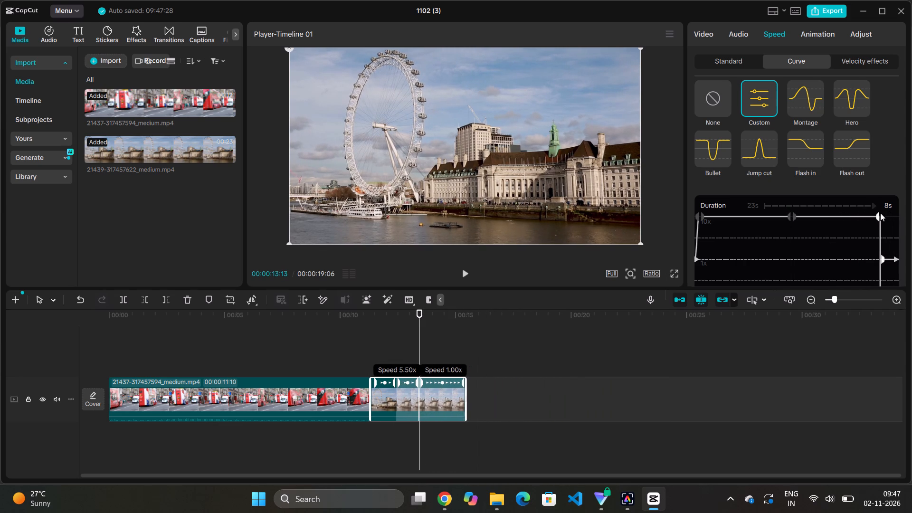
left_click_drag(880, 213, 880, 213)
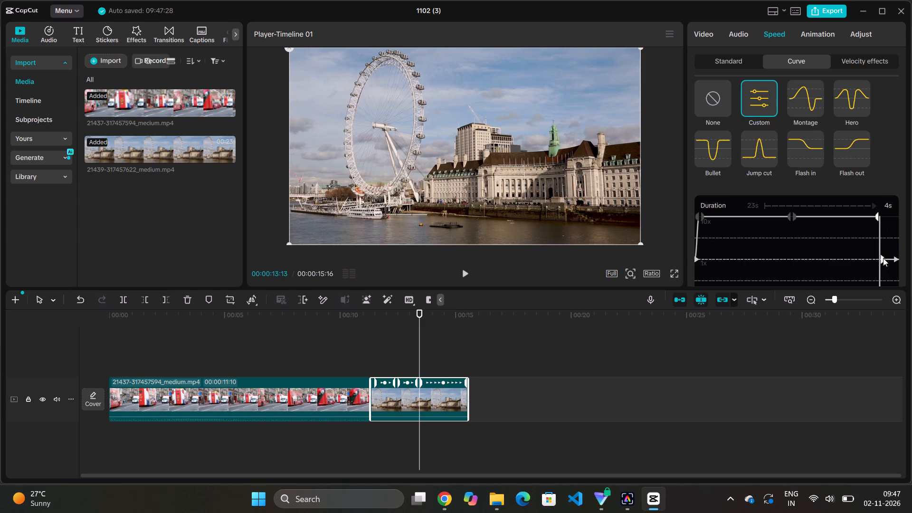
left_click_drag(883, 258, 910, 292)
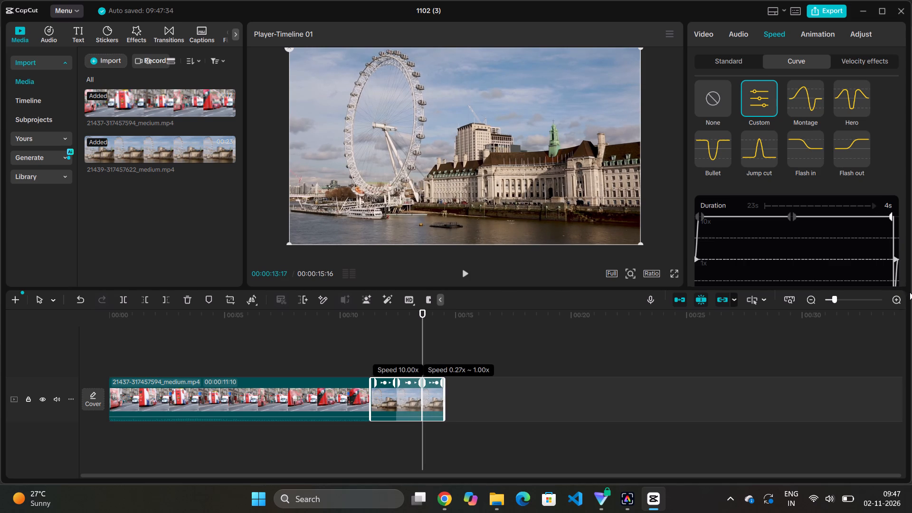
left_click_drag(910, 292, 911, 374)
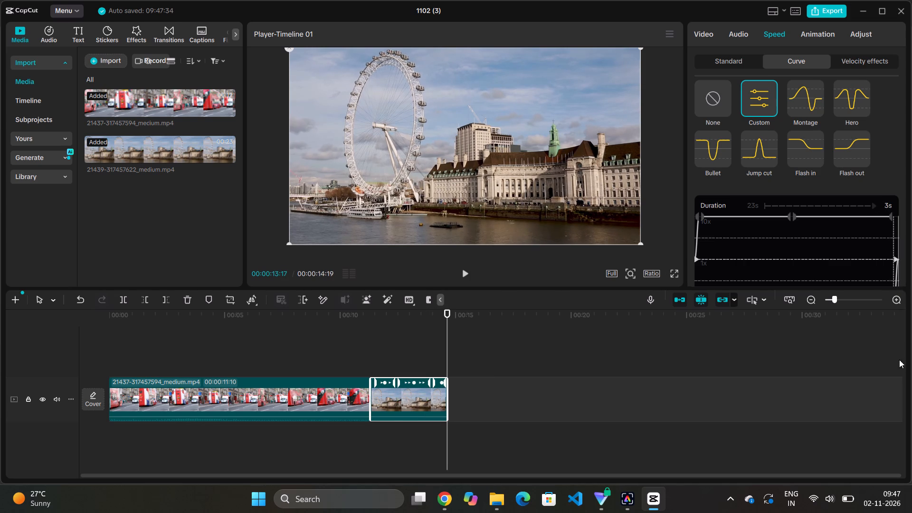
Enable Smooth slow-mo with Frame blending for the London Eye clip.
scroll(799, 179, "down", 6)
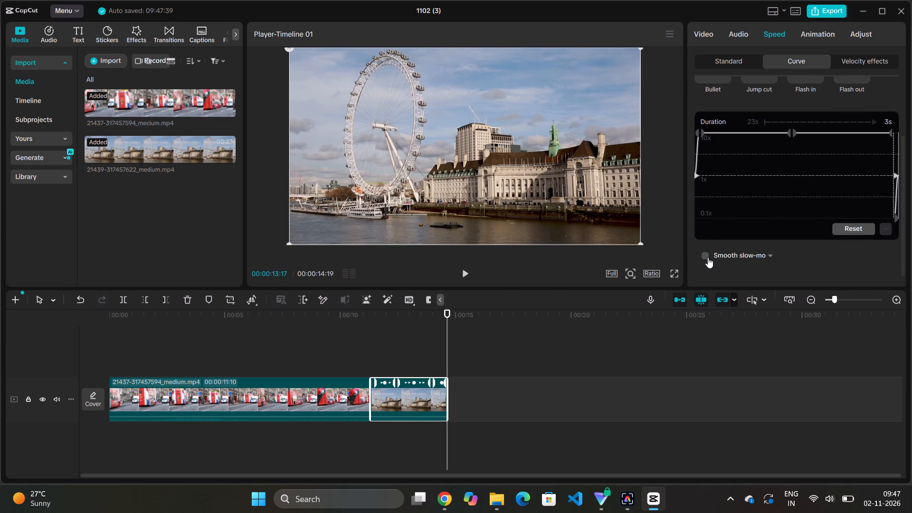
left_click(705, 256)
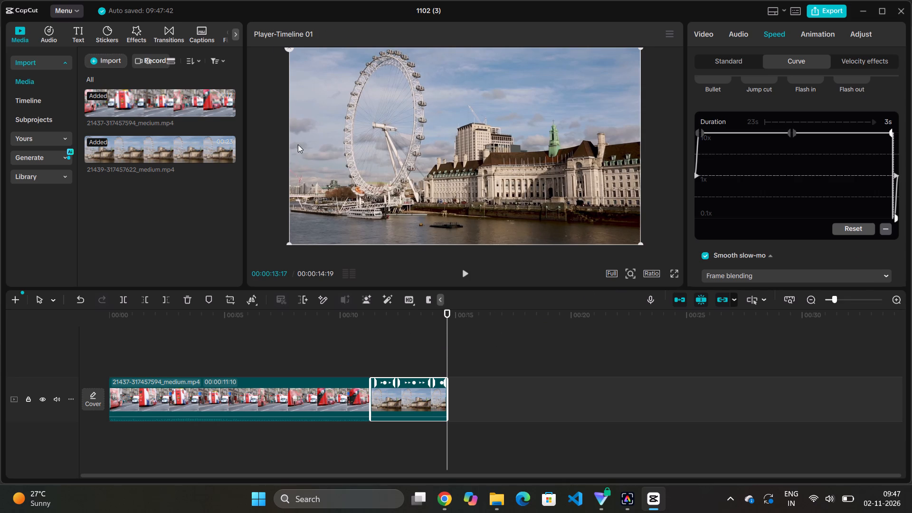
Play back the cut from the bus clip into the speed-ramped London Eye clip, and the opening of the bus clip.
left_click(393, 407)
left_click(335, 403)
left_click(408, 396)
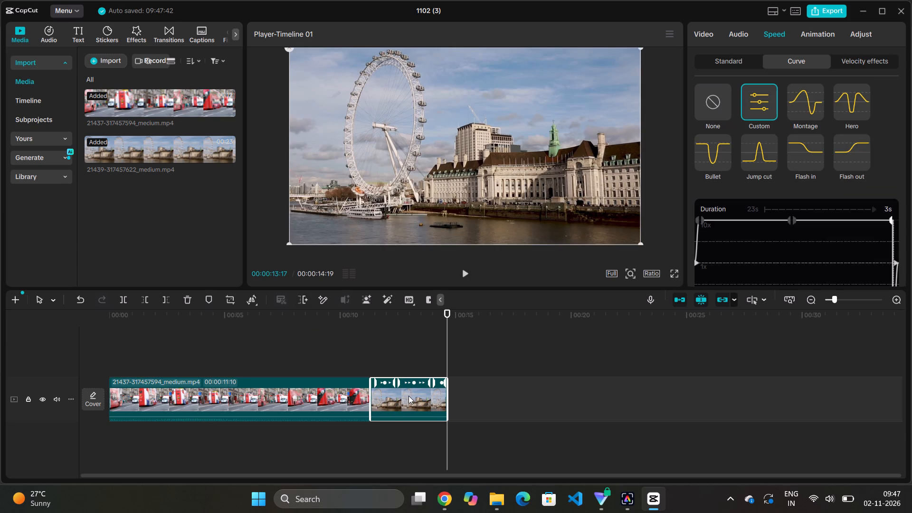
left_click(349, 385)
left_click_drag(447, 313, 370, 316)
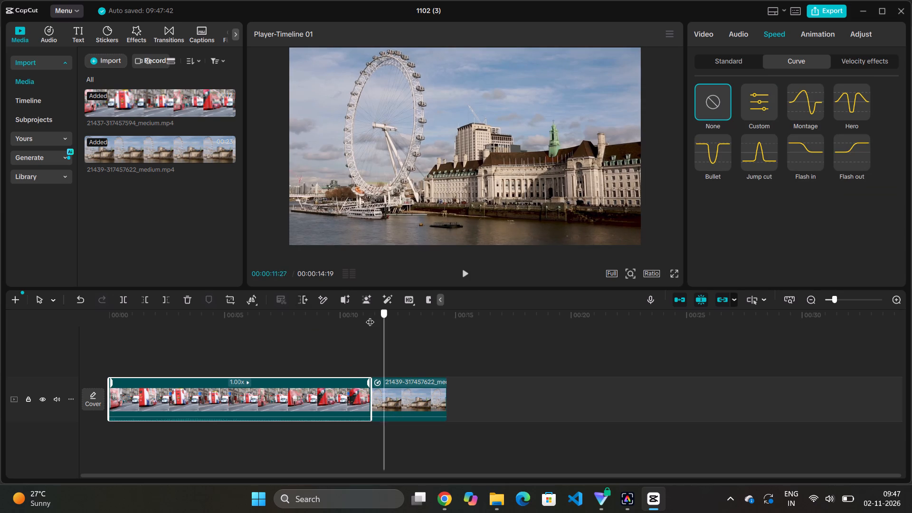
left_click_drag(370, 316, 349, 321)
left_click(466, 268)
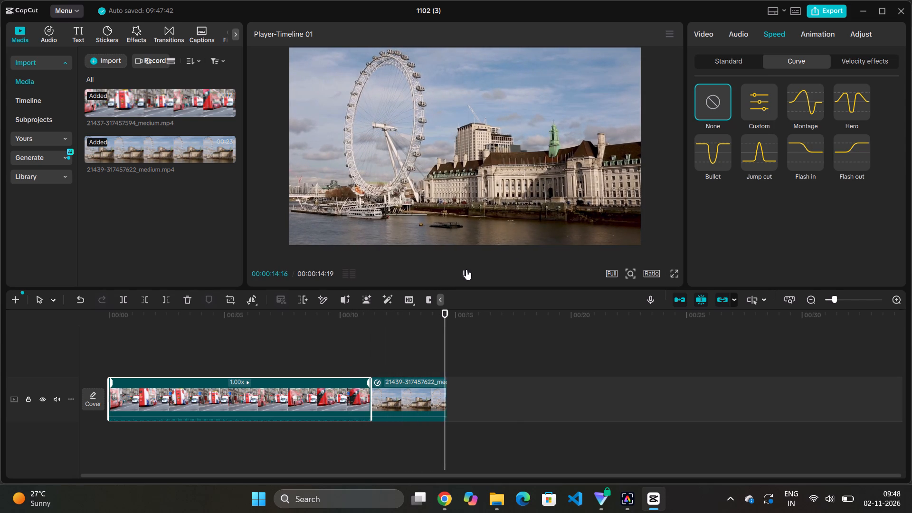
left_click(466, 269)
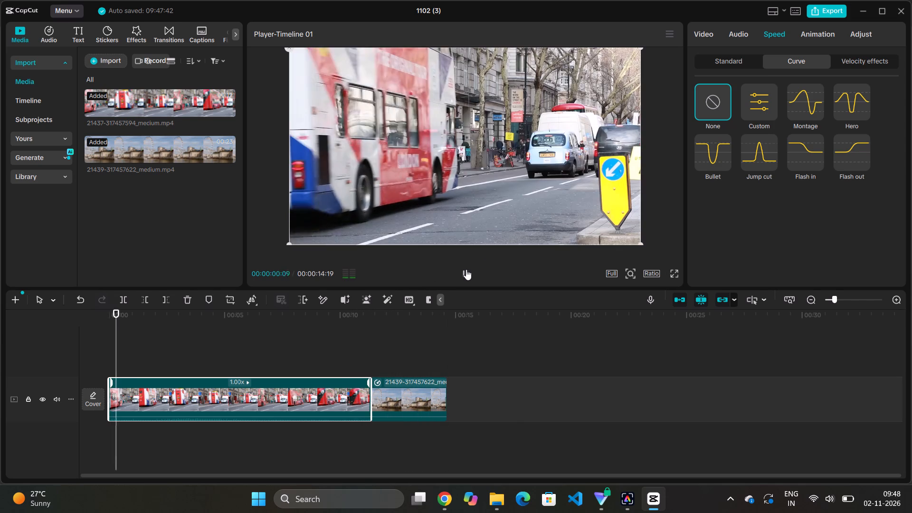
left_click(466, 269)
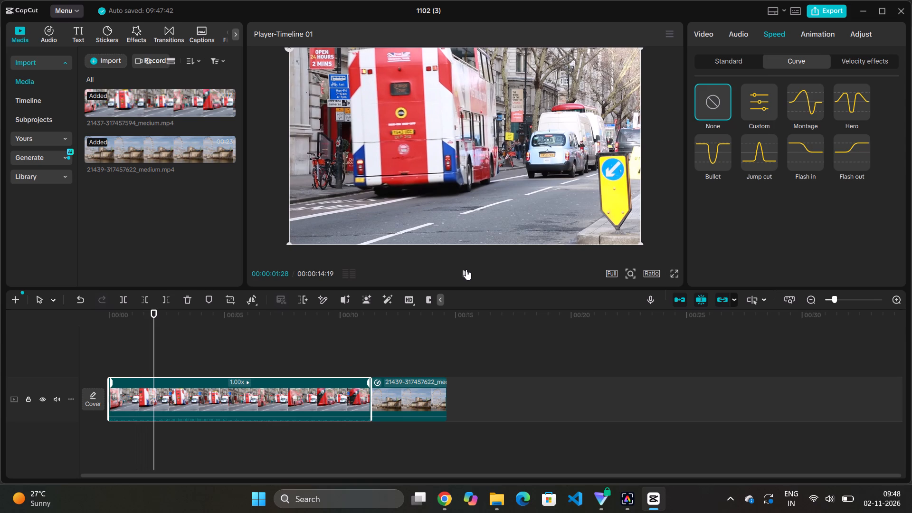
View the bus clip's current frame in the full-screen preview and return to the editor.
left_click(673, 267)
left_click(674, 270)
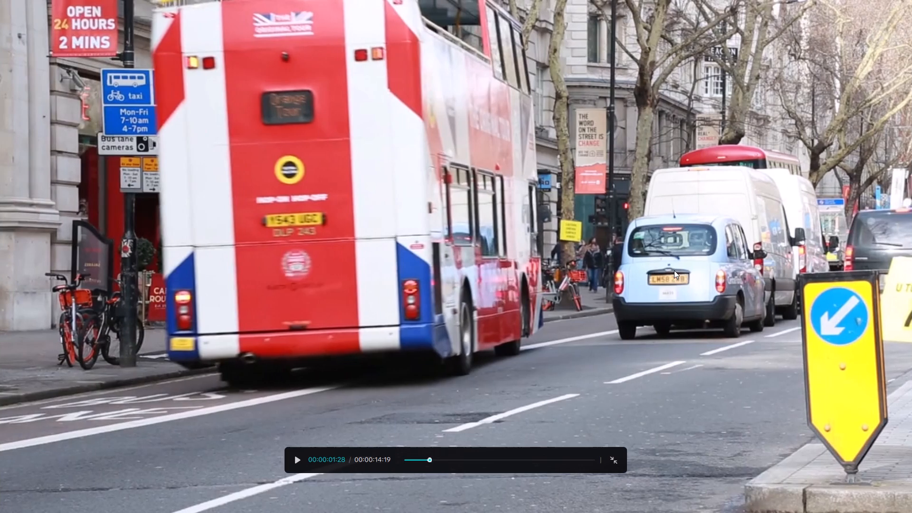
key("Escape")
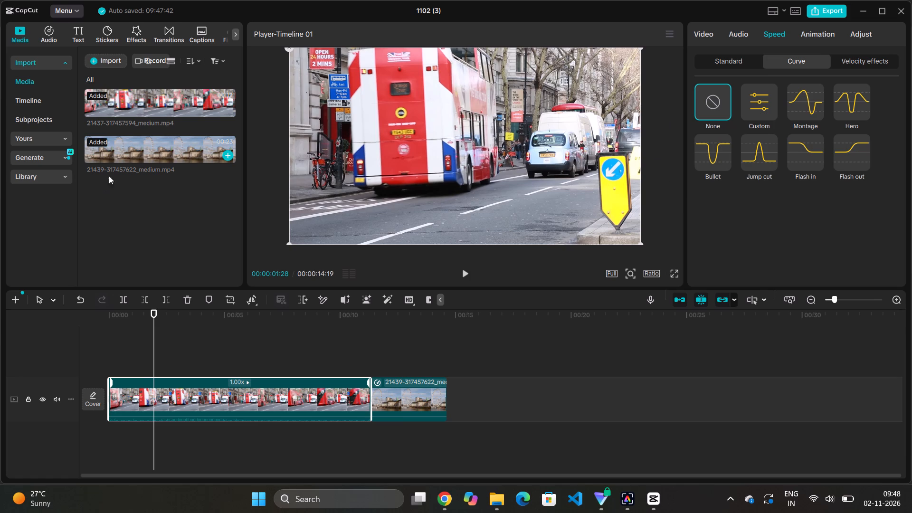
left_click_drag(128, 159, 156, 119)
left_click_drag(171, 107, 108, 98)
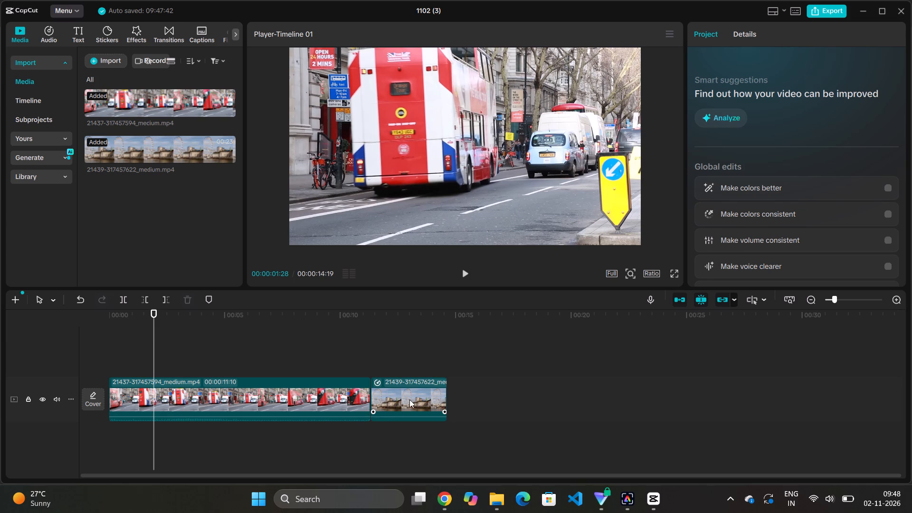
Move the London Eye clip onto a new track above the bus clip, starting at 00:00.
left_click_drag(409, 399, 128, 355)
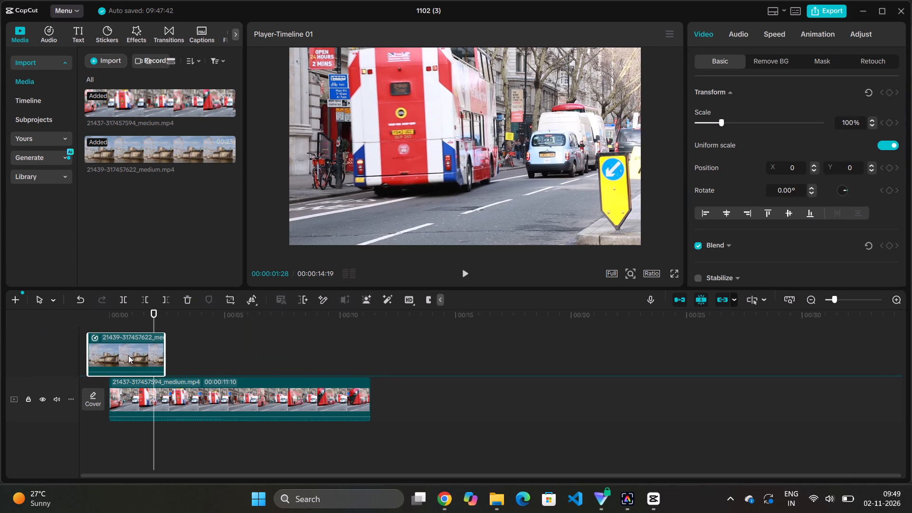
left_click_drag(128, 355, 149, 357)
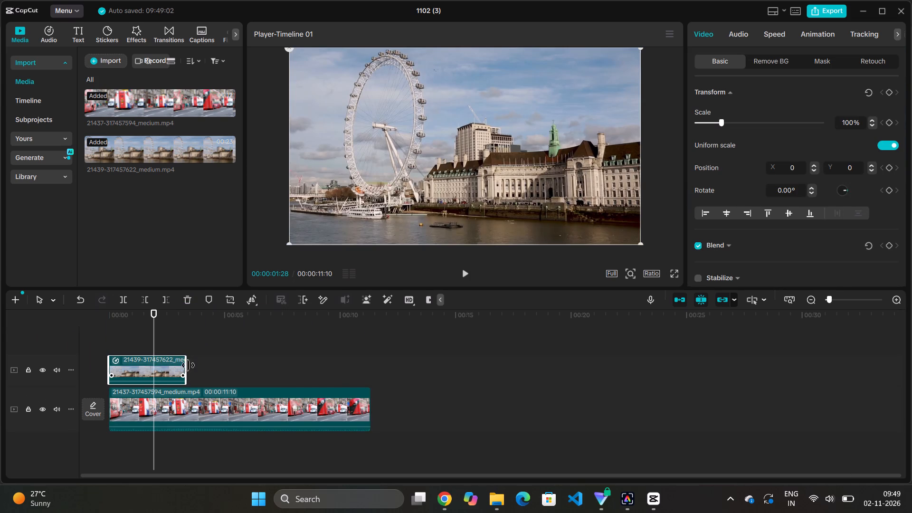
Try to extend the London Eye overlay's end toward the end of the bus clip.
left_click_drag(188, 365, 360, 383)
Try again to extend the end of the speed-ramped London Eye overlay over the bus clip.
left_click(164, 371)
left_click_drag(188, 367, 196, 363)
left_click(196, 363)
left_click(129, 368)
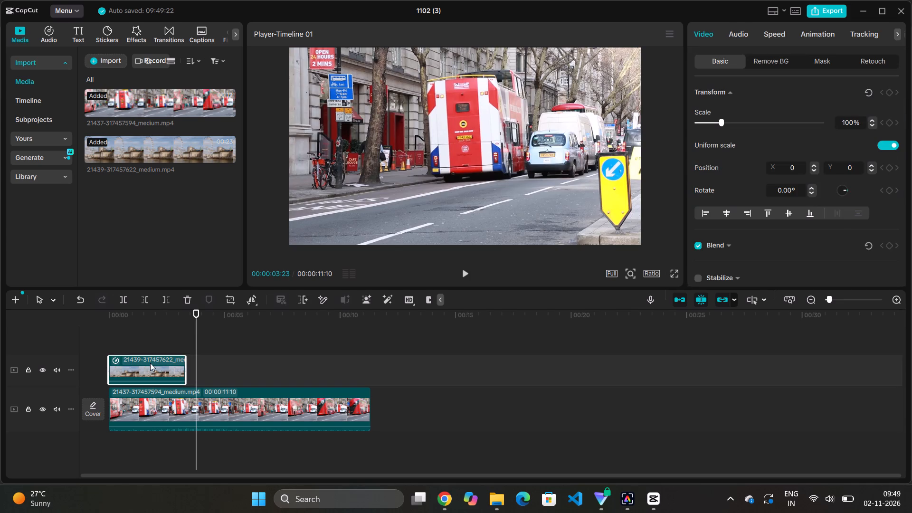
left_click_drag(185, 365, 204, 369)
Replace the speed-ramped London Eye overlay with the full-length original from the imported media, placed above the bus clip starting at 00:00.
left_click(178, 368)
key("BackSpace")
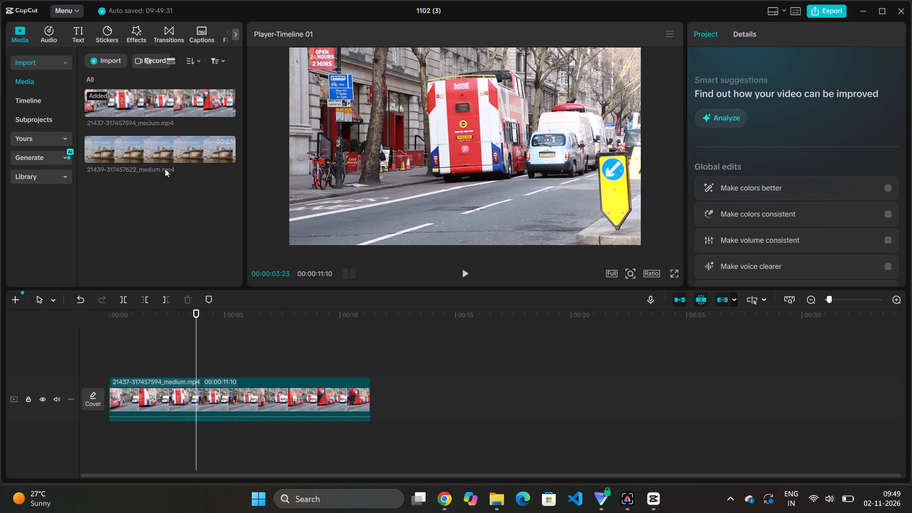
left_click_drag(163, 143, 189, 347)
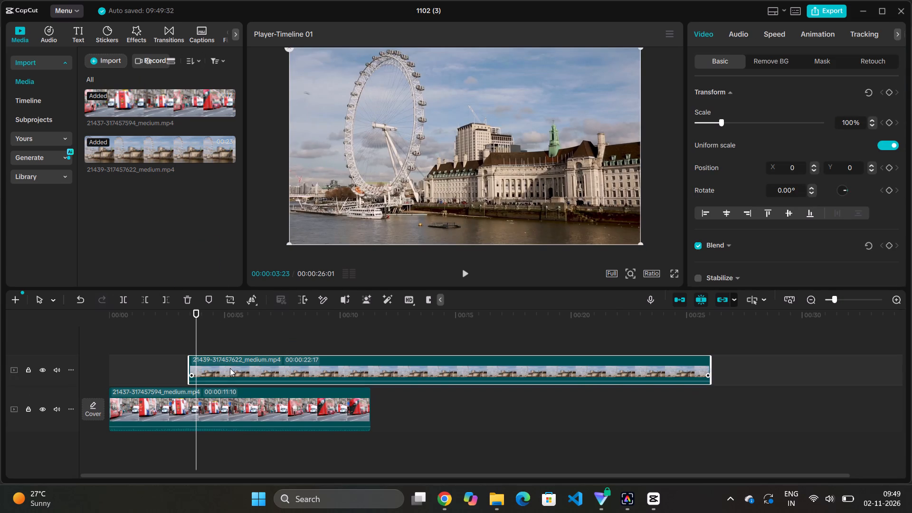
left_click_drag(230, 368, 153, 370)
left_click_drag(153, 370, 145, 372)
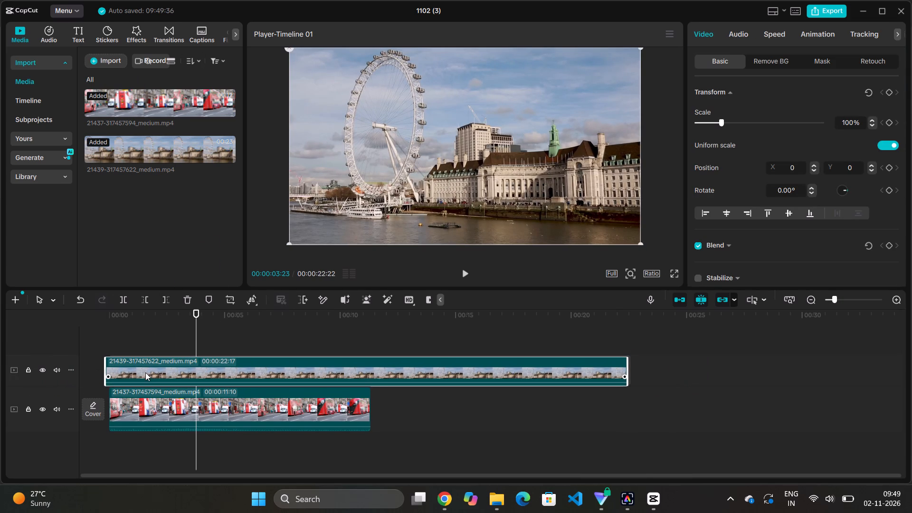
left_click_drag(145, 372, 152, 364)
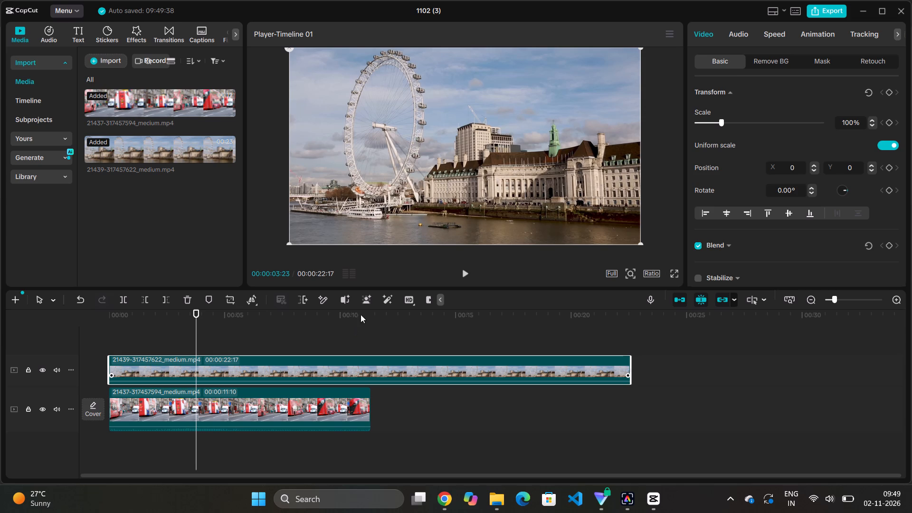
Set the London Eye overlay's blend mode to Hard light.
scroll(822, 194, "down", 3)
scroll(786, 184, "up", 1)
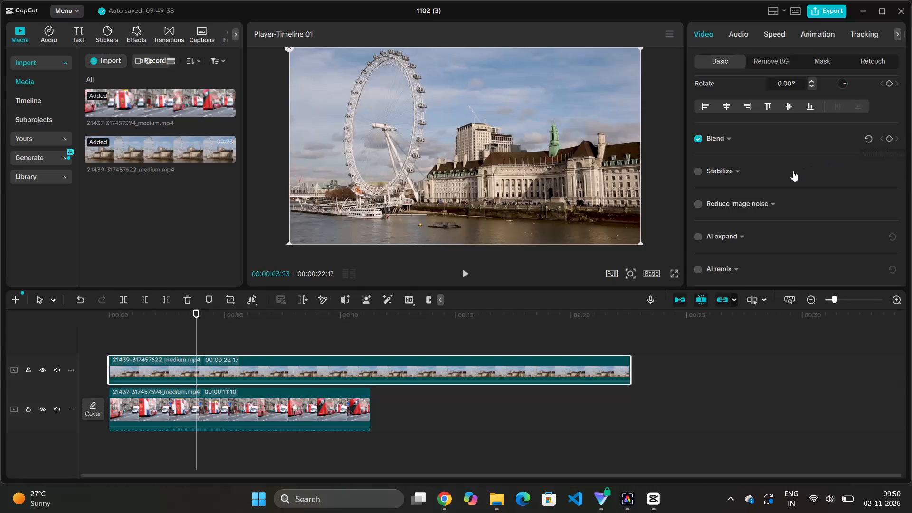
left_click(728, 135)
left_click(791, 158)
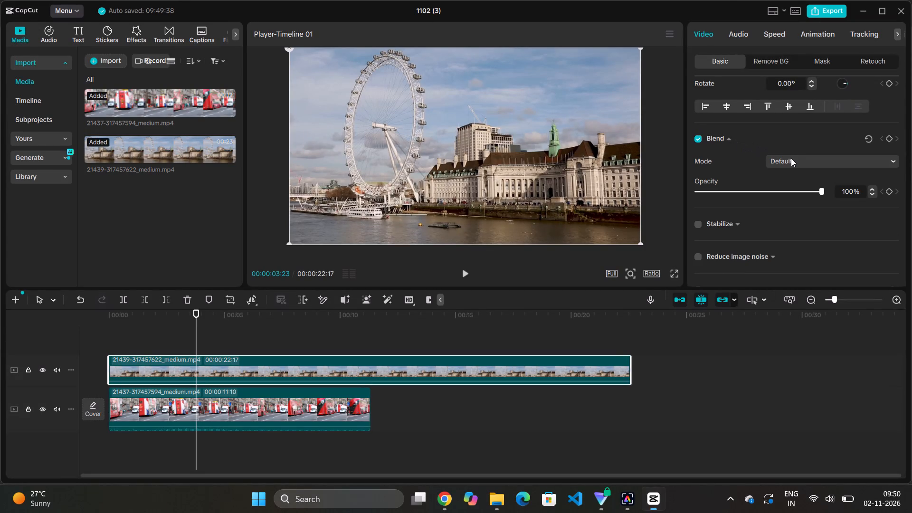
left_click(792, 161)
left_click(792, 161)
left_click(851, 279)
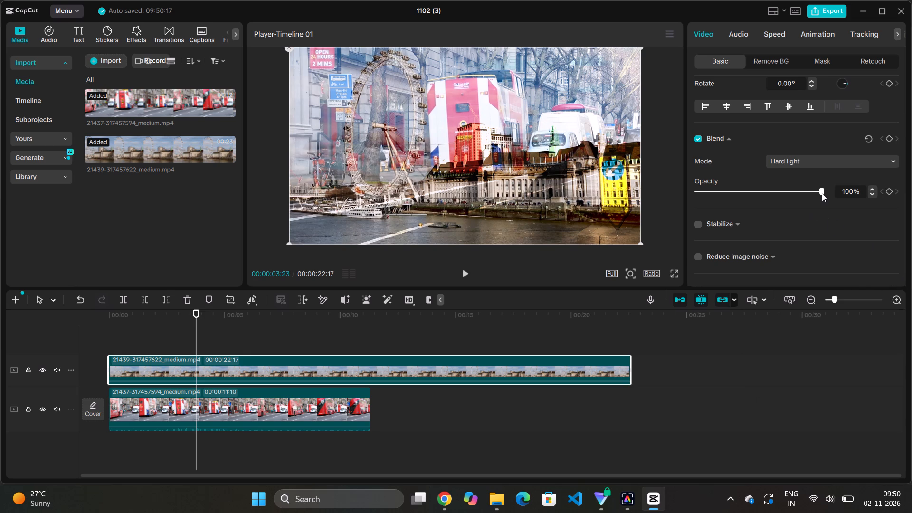
Try different opacity levels on the London Eye overlay and set it to 0%.
left_click_drag(822, 191, 645, 192)
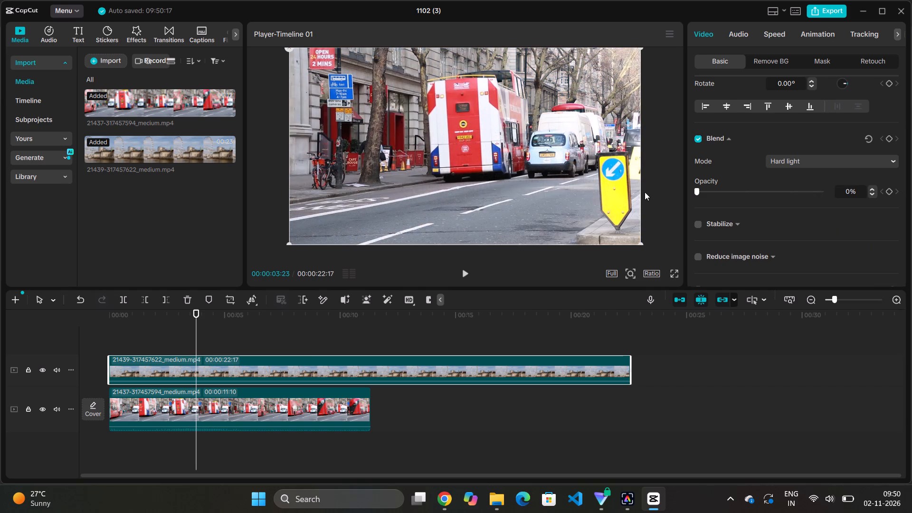
left_click_drag(645, 192, 712, 185)
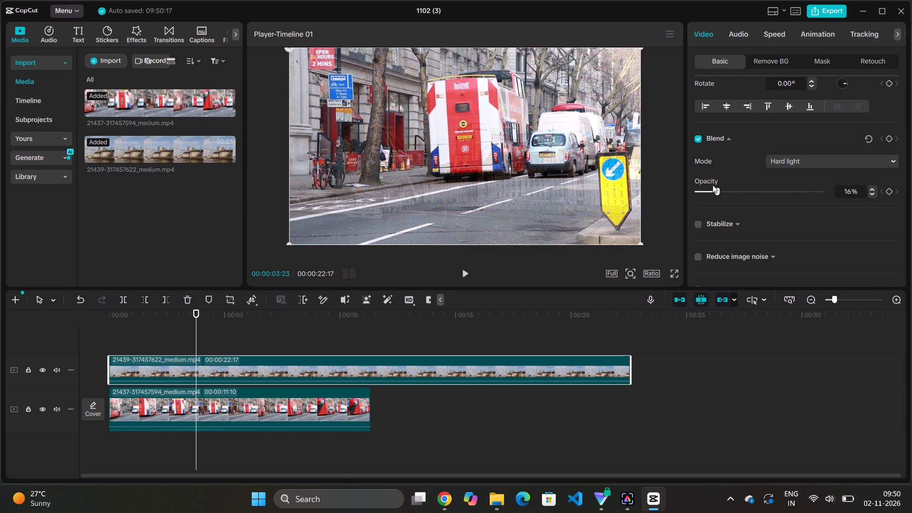
left_click_drag(712, 185, 760, 194)
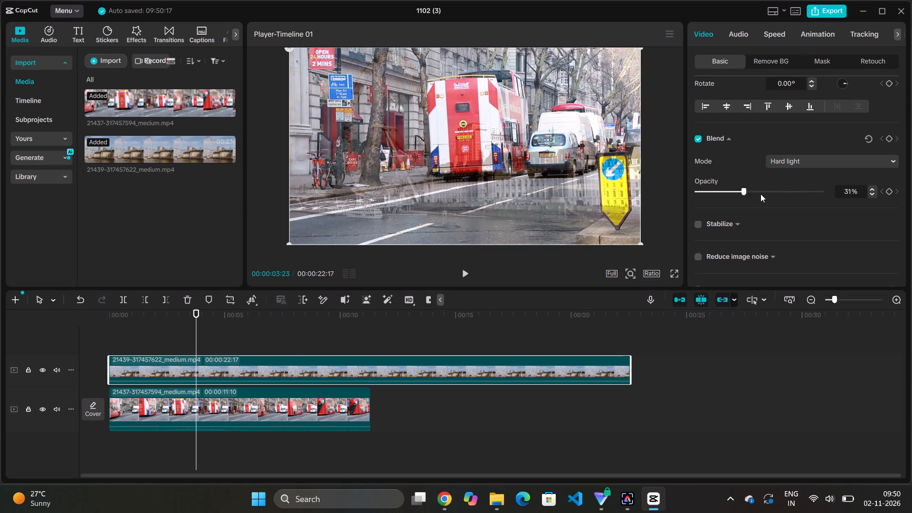
left_click_drag(760, 194, 662, 198)
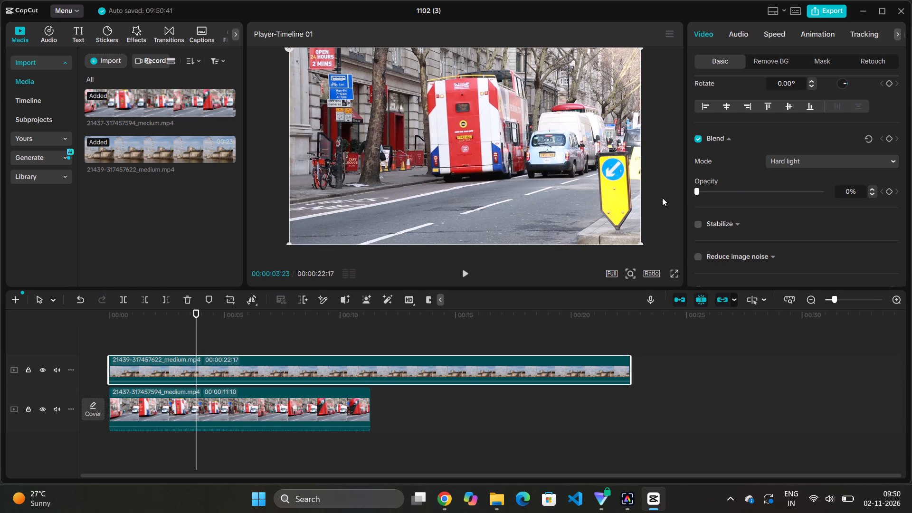
Step back and forth through the frames around 00:03 to examine the passing bus under the 0% overlay.
key("Left")
key("Left")
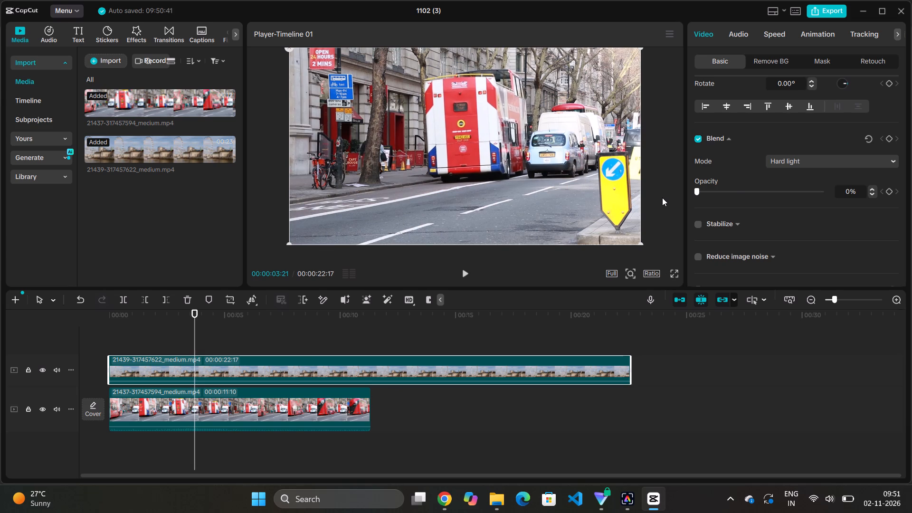
key("Left")
key("Left")
key("Left")
key("Left")
key("Left")
key("Left")
key("Left")
key("Left")
key("Left")
key("Left")
key("Left")
key("Left")
key("Left")
key("Left")
key("Left")
key("Left")
key("Left")
key("Left")
key("Left")
key("Left")
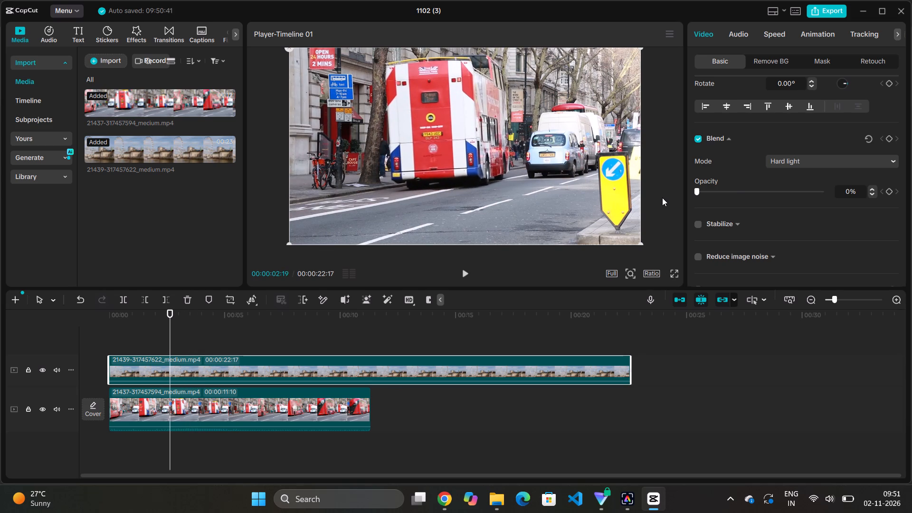
key("Right")
key("Right")
key("Right")
key("Right")
key("Right")
key("Right")
key("Right")
key("Right")
key("Right")
key("Right")
key("Right")
key("Right")
key("Right")
key("Right")
key("Right")
key("Right")
key("Right")
key("Right")
key("Right")
key("Right")
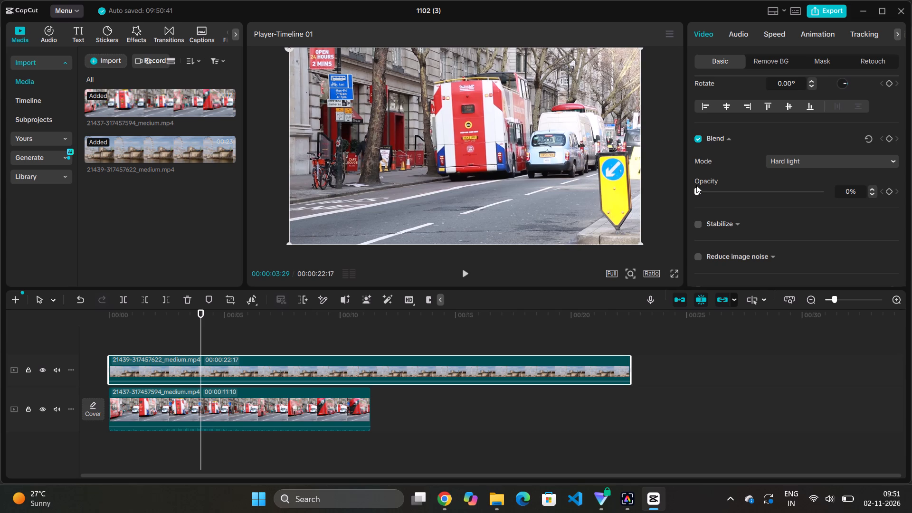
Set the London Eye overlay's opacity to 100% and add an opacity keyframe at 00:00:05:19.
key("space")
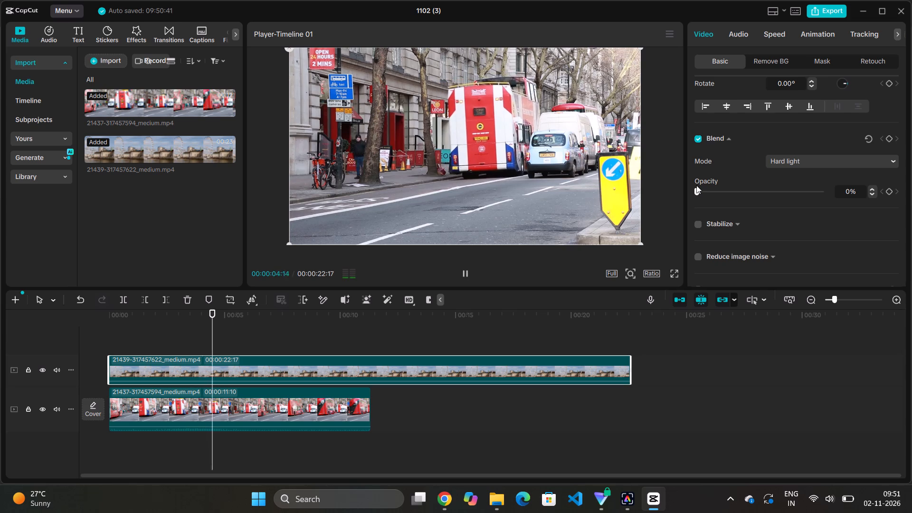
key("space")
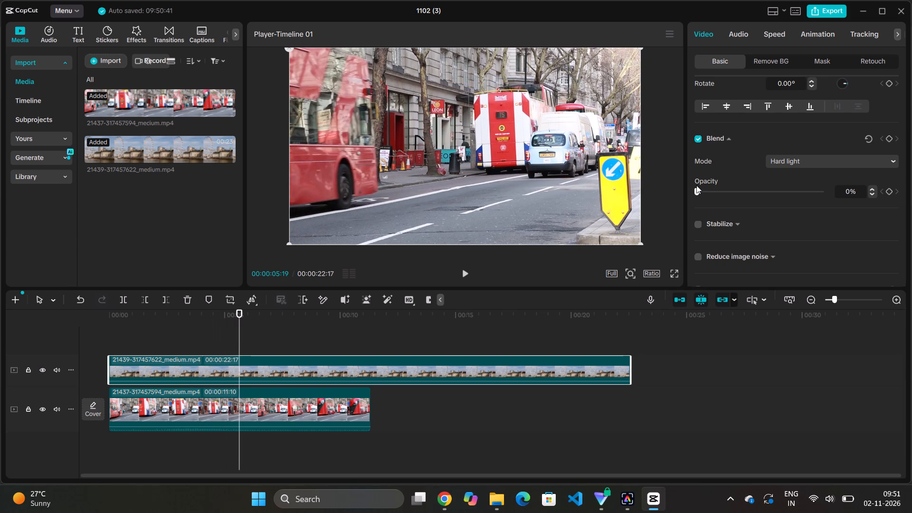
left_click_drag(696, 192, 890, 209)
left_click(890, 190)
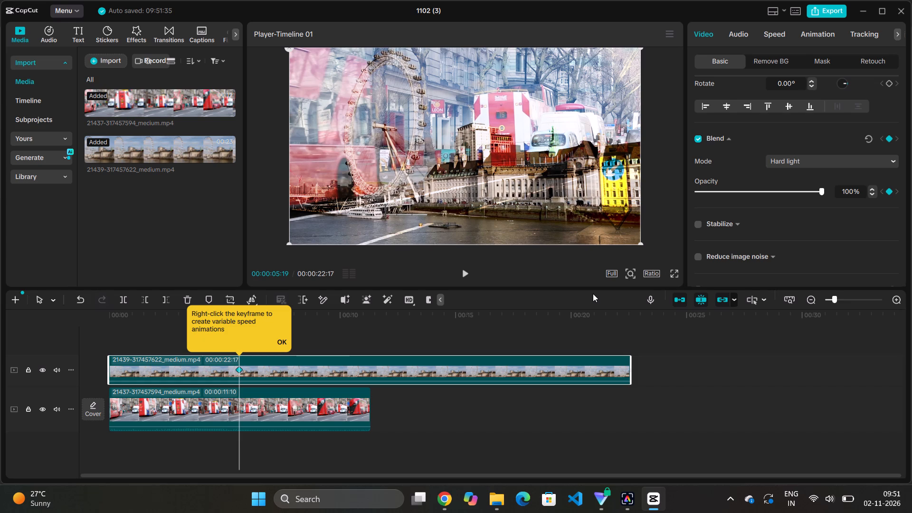
Review the blended footage leading up to the 00:00:05:19 keyframe, then step back toward the start.
key("Left")
key("Left")
key("Left")
key("Left")
key("Left")
key("Left")
key("Left")
key("Left")
key("Left")
key("Left")
key("Left")
key("Left")
key("Left")
key("Left")
key("Left")
key("Left")
key("Left")
key("Left")
key("Left")
key("Left")
key("Left")
key("Left")
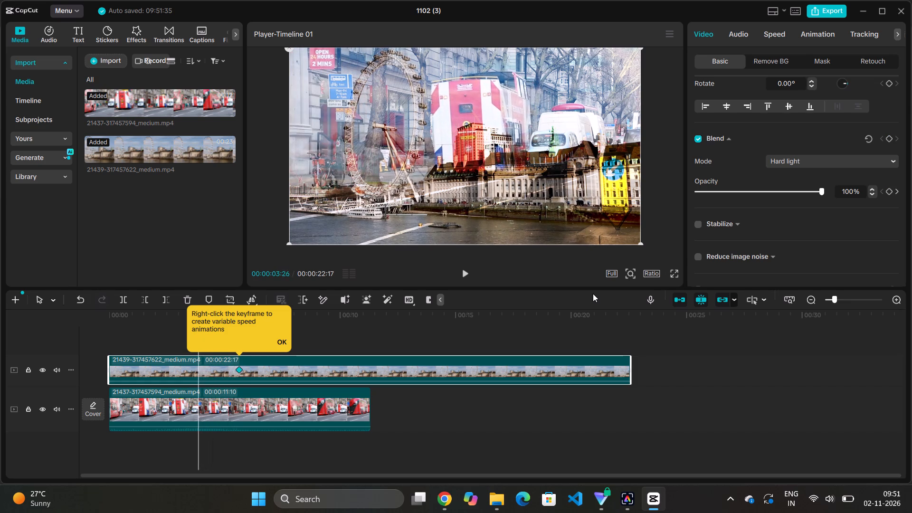
key("space")
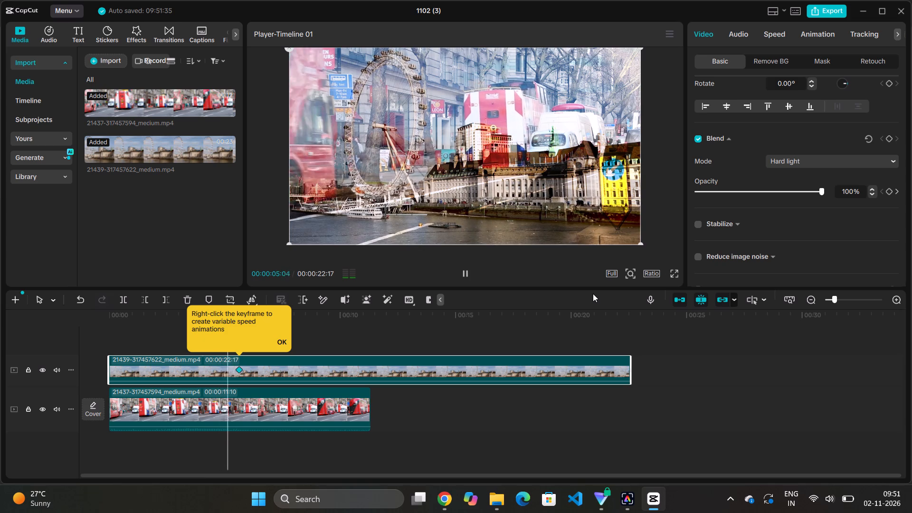
key("space")
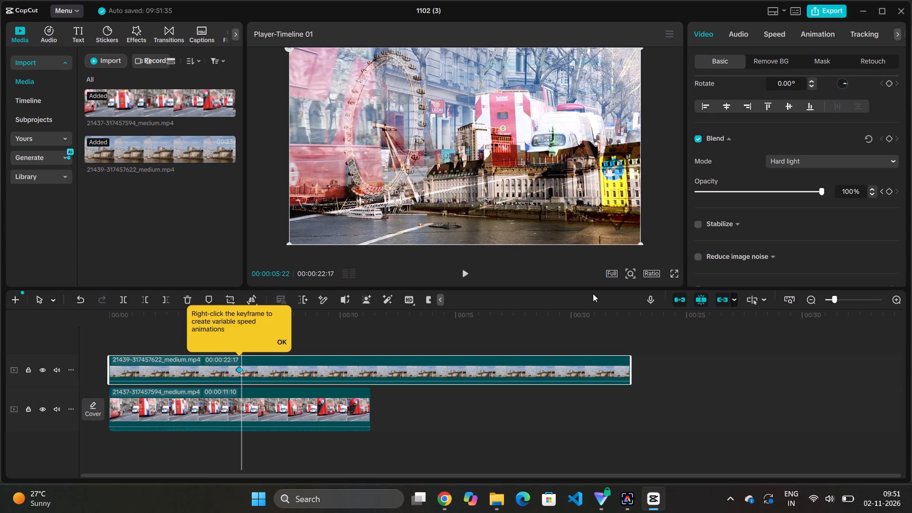
key("Left")
key("Left")
key("Left")
key("Left")
key("Left")
key("Left")
key("Left")
key("Left")
key("Left")
key("Left")
key("Left")
key("Left")
key("Left")
key("Left")
key("Left")
key("Left")
key("Left")
key("Left")
key("Left")
key("Left")
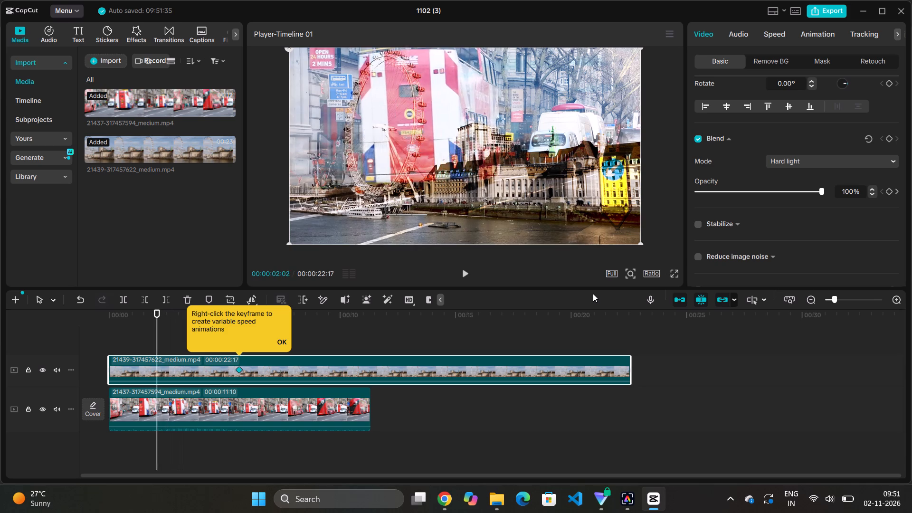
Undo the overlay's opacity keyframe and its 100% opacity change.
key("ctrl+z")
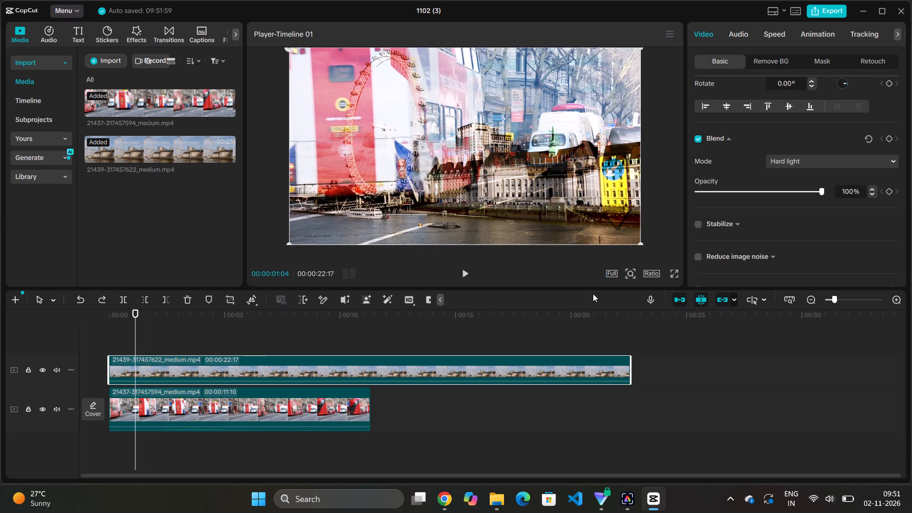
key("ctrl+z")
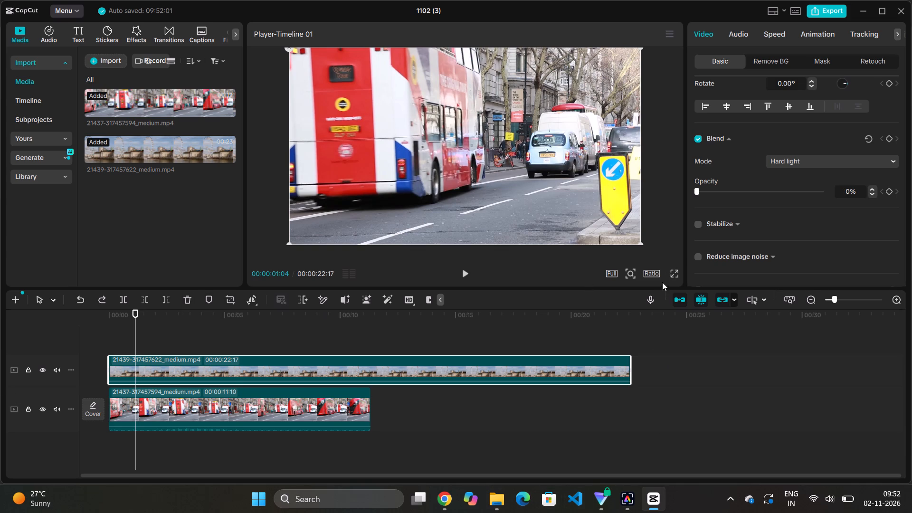
Add an opacity keyframe at 0% to the London Eye overlay at 00:00:04:18.
left_click(461, 274)
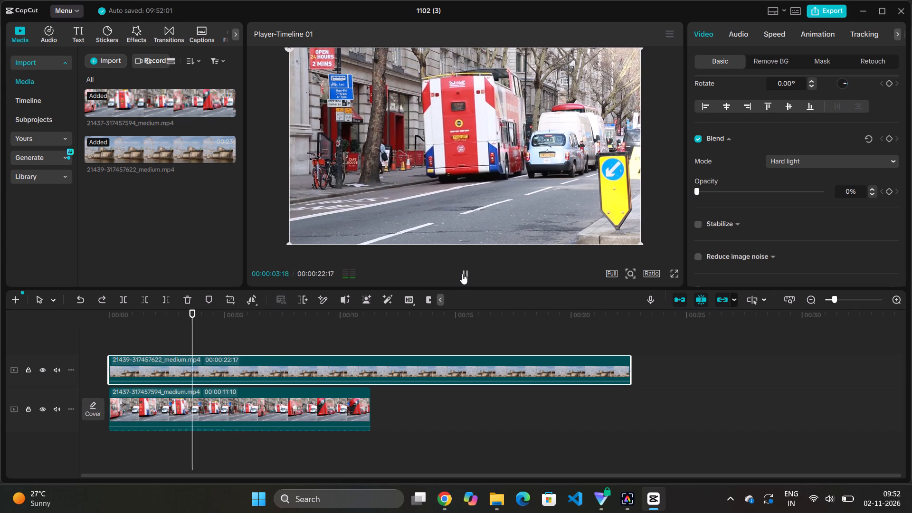
left_click(462, 274)
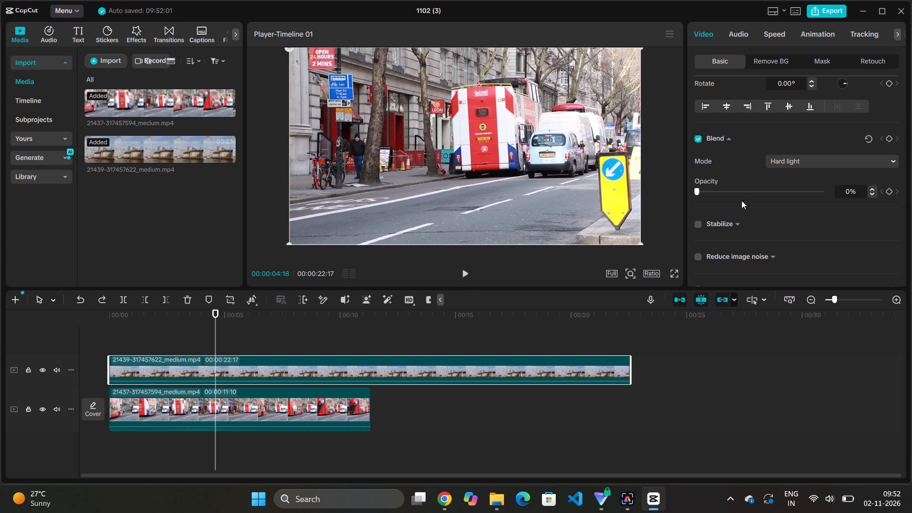
left_click(891, 191)
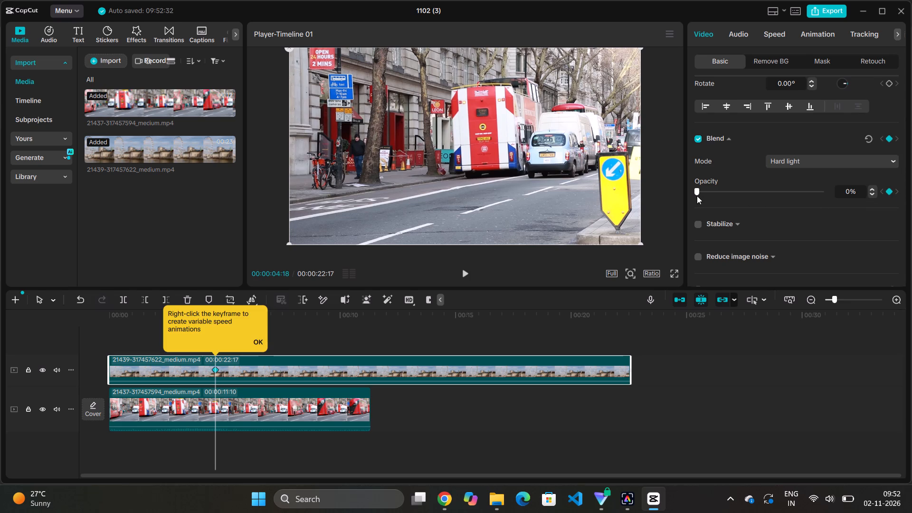
left_click_drag(696, 192, 668, 194)
Play the timeline from the opacity keyframe past the end of the bus clip.
left_click(463, 279)
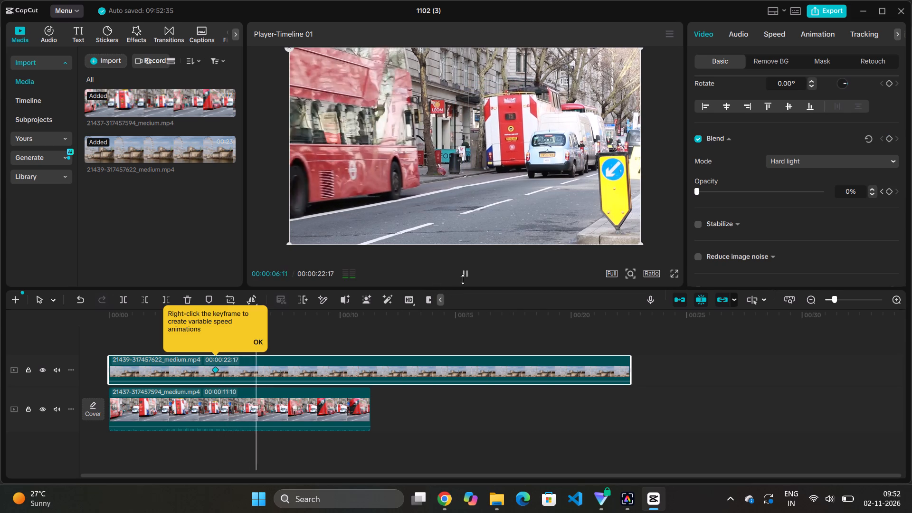
left_click(466, 276)
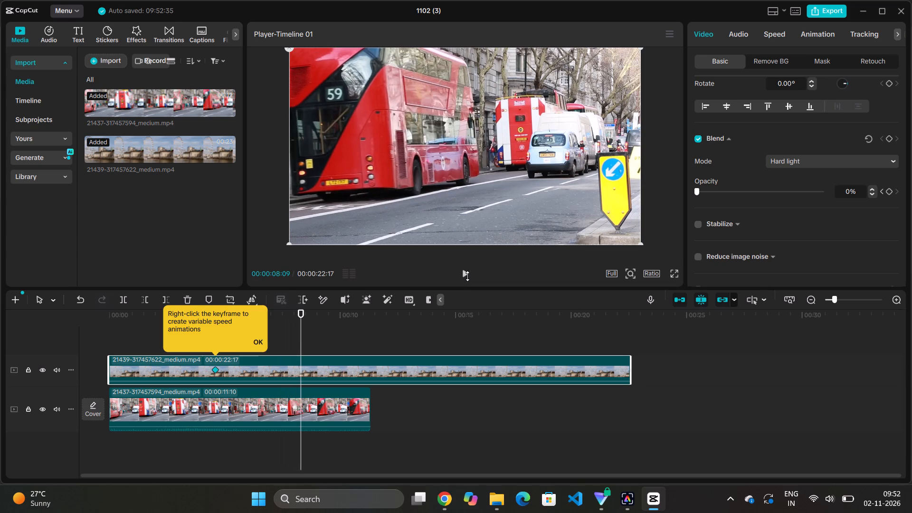
left_click(467, 276)
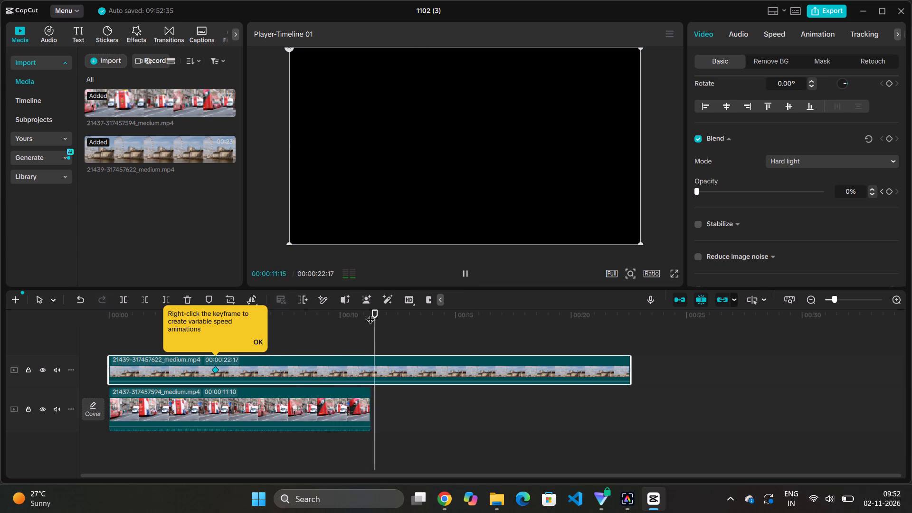
Set the London Eye overlay's opacity to 100% at 00:00:07:02, and remove and re-add the opacity keyframe there.
left_click_drag(372, 313, 272, 323)
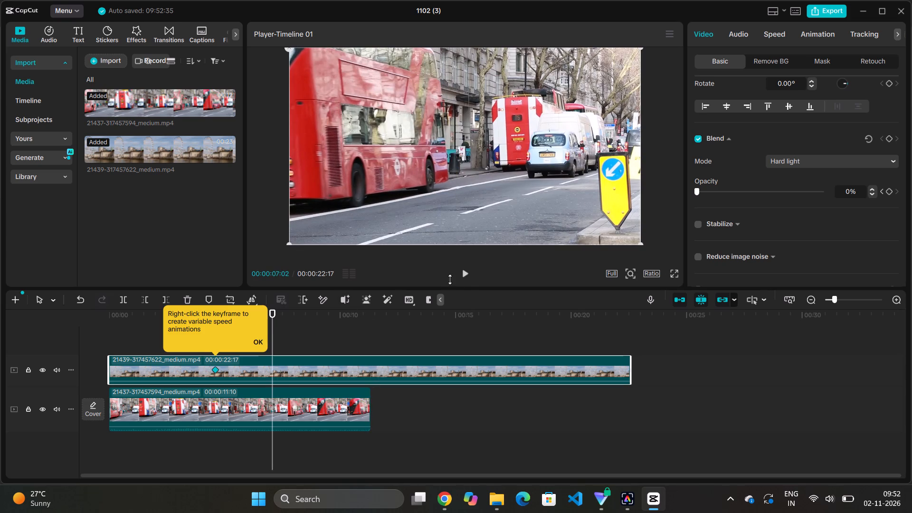
left_click_drag(699, 191, 795, 188)
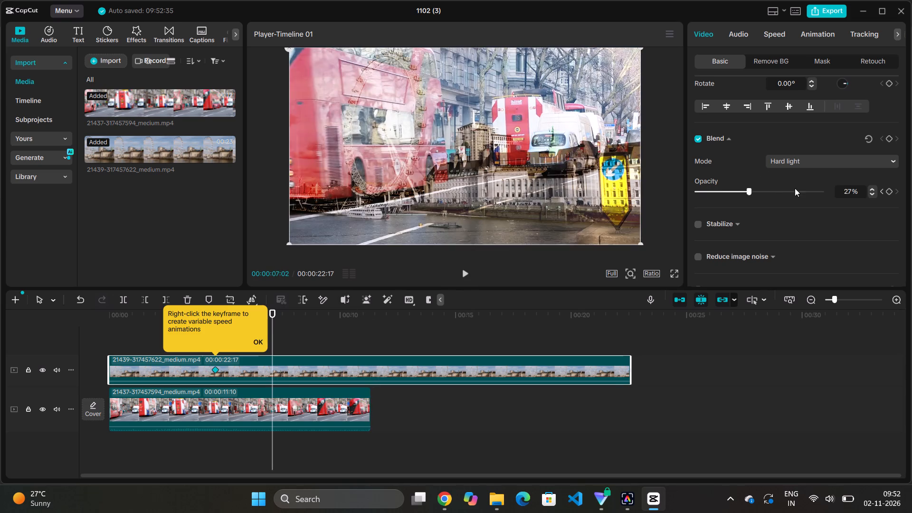
left_click_drag(795, 188, 853, 191)
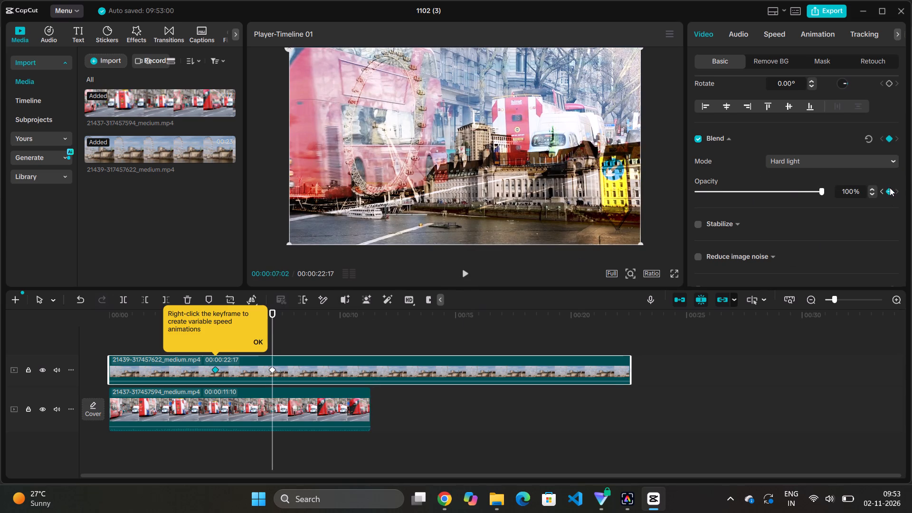
left_click(891, 188)
left_click(891, 189)
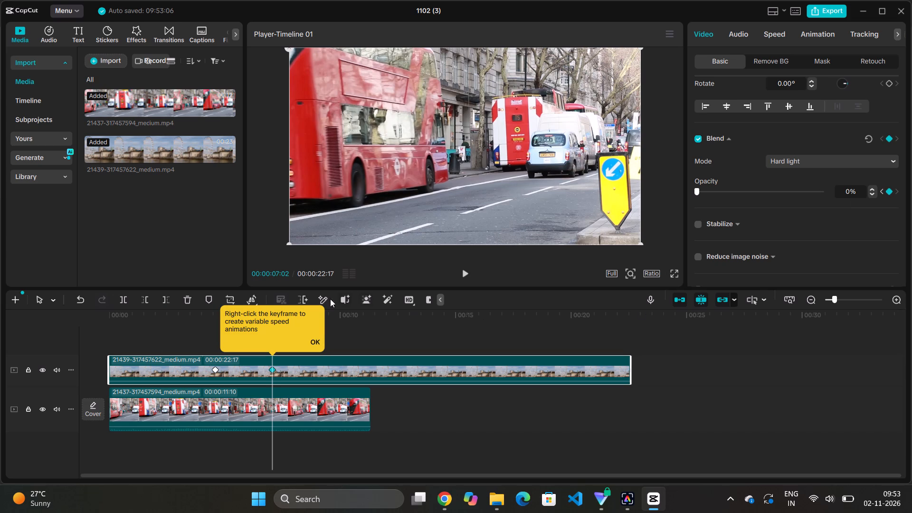
Play the timeline from 00:00:07:02 past the end of the bus clip, and replay it from the start.
left_click(466, 272)
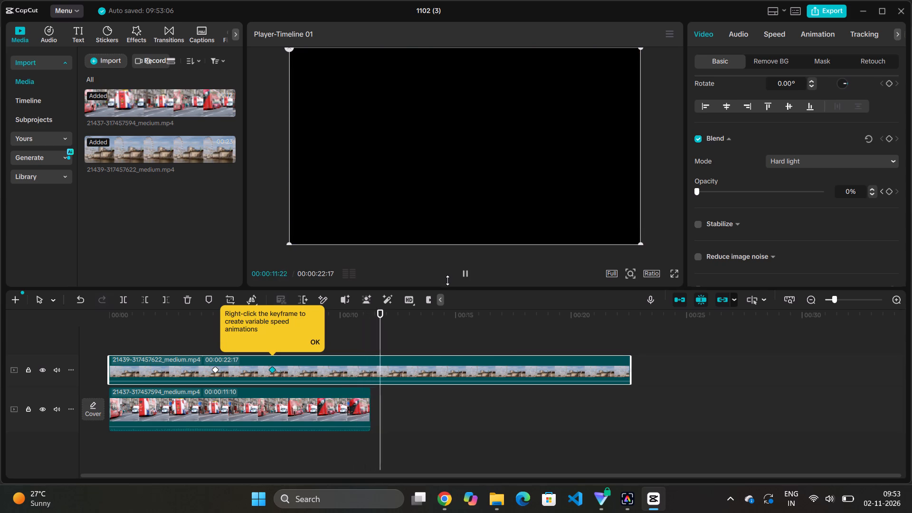
left_click_drag(415, 313, 152, 323)
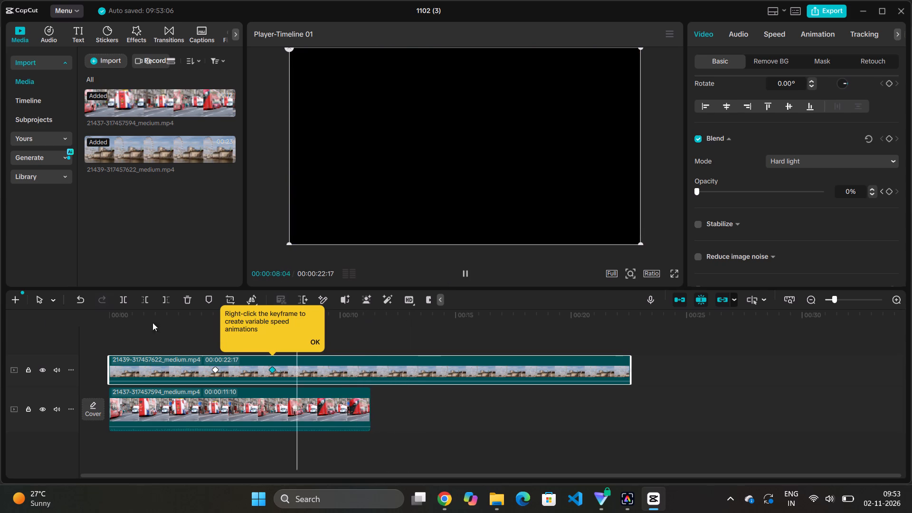
left_click_drag(152, 323, 49, 318)
left_click(464, 272)
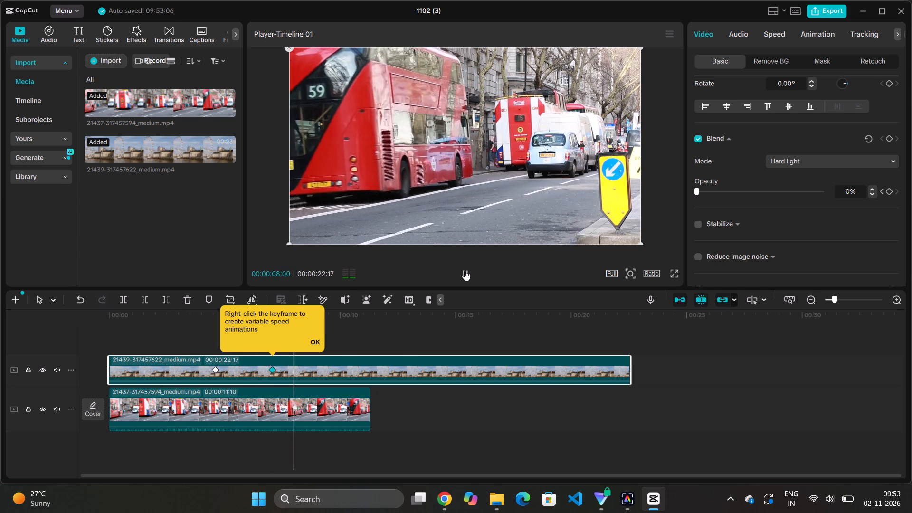
Compare the overlay's two keyframes and set the opacity of the one at 00:00:07:02 to 100%, dismissing the keyframe tip.
left_click(274, 367)
left_click(274, 367)
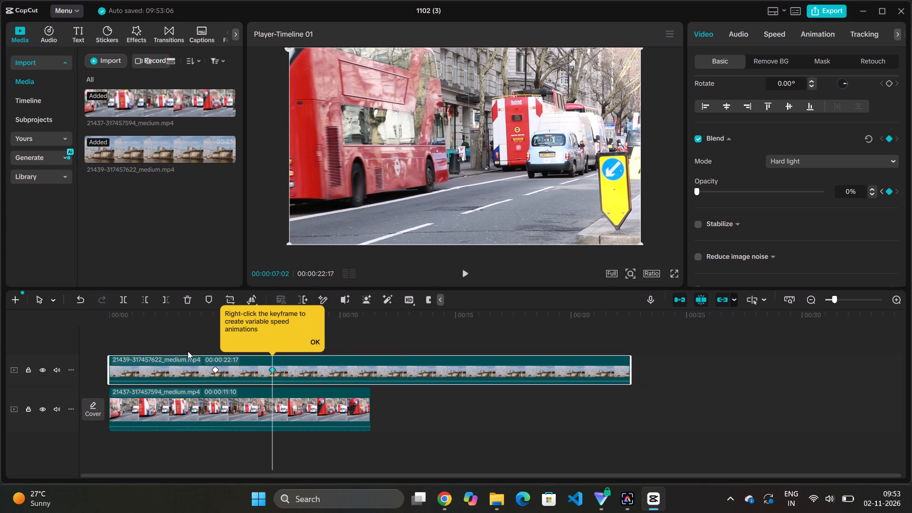
left_click(213, 370)
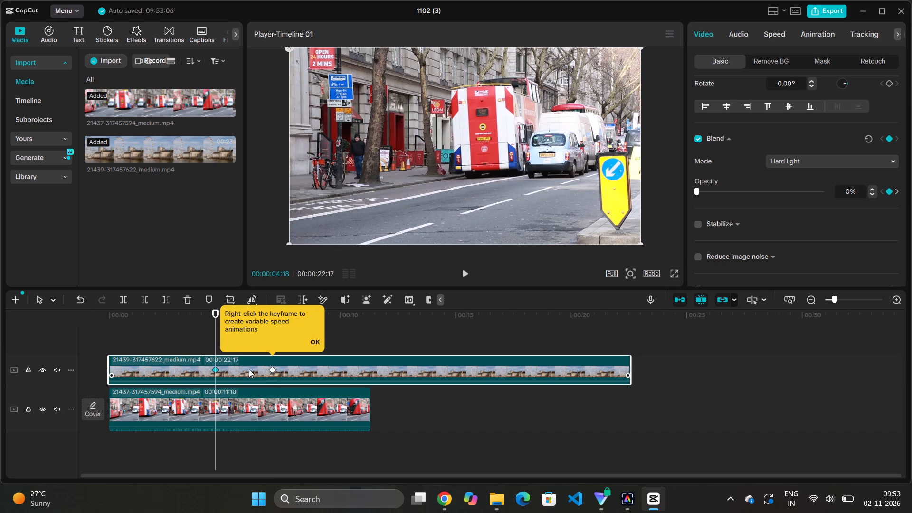
left_click(270, 369)
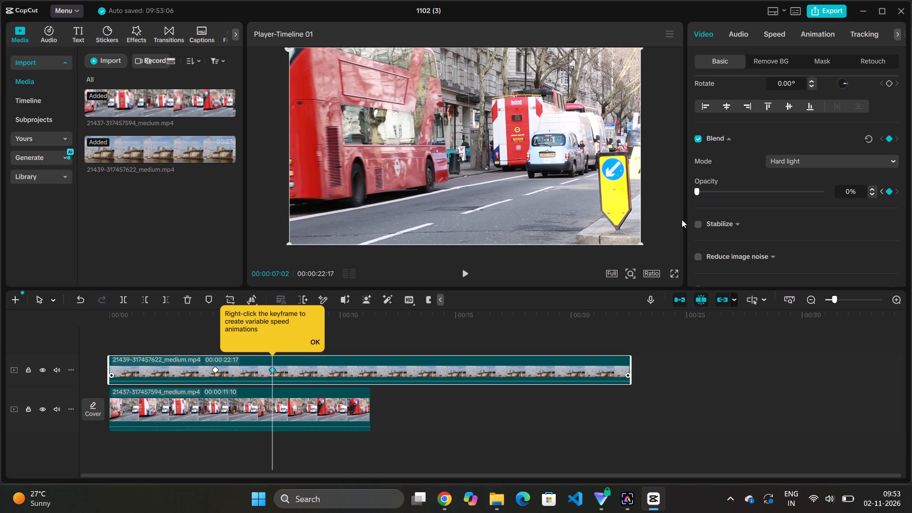
left_click_drag(695, 192, 911, 217)
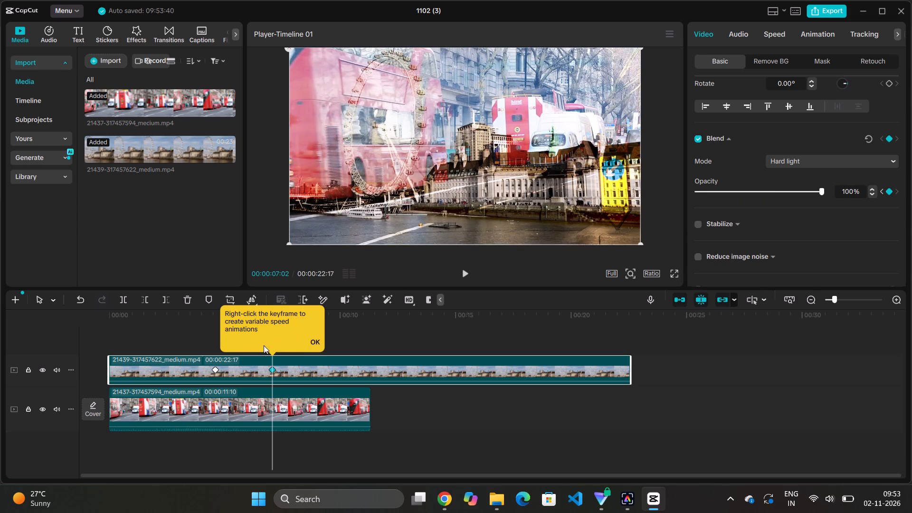
left_click(320, 341)
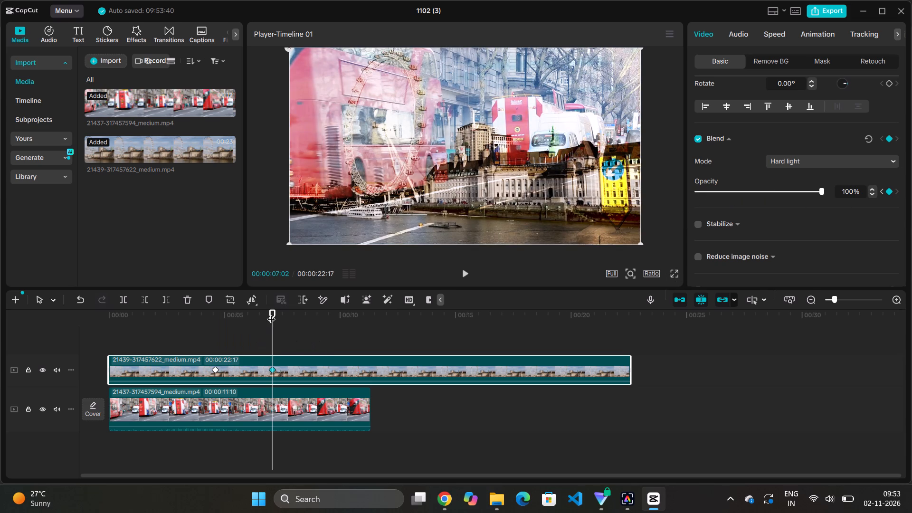
Play the opacity fade from 00:00:03:11 to 00:00:09:11.
left_click_drag(272, 309, 187, 315)
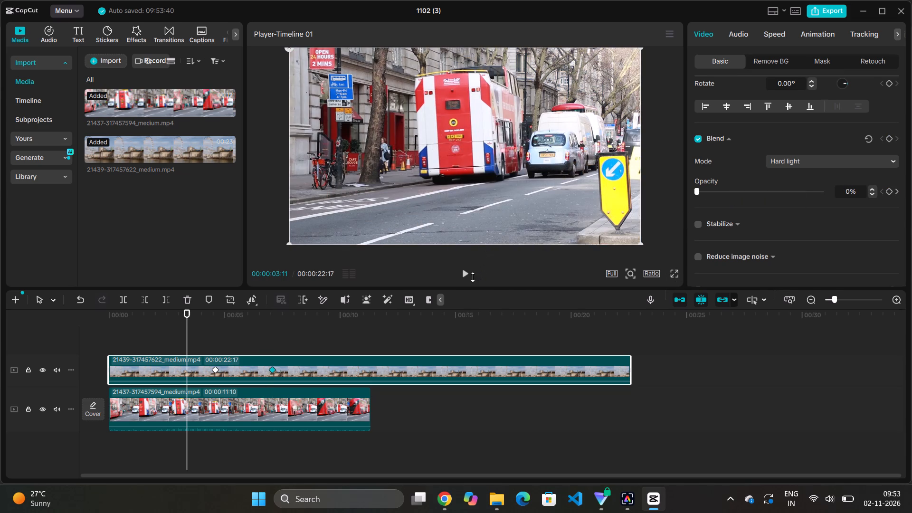
left_click(465, 274)
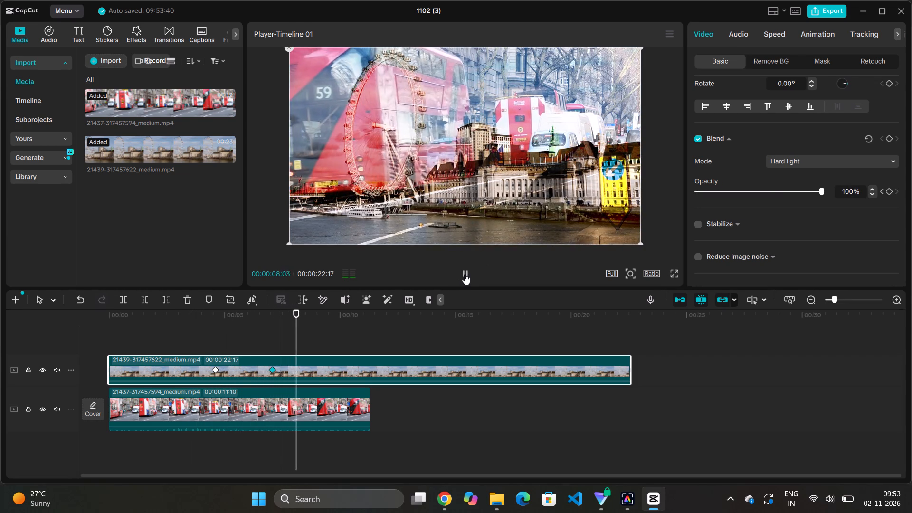
left_click(465, 274)
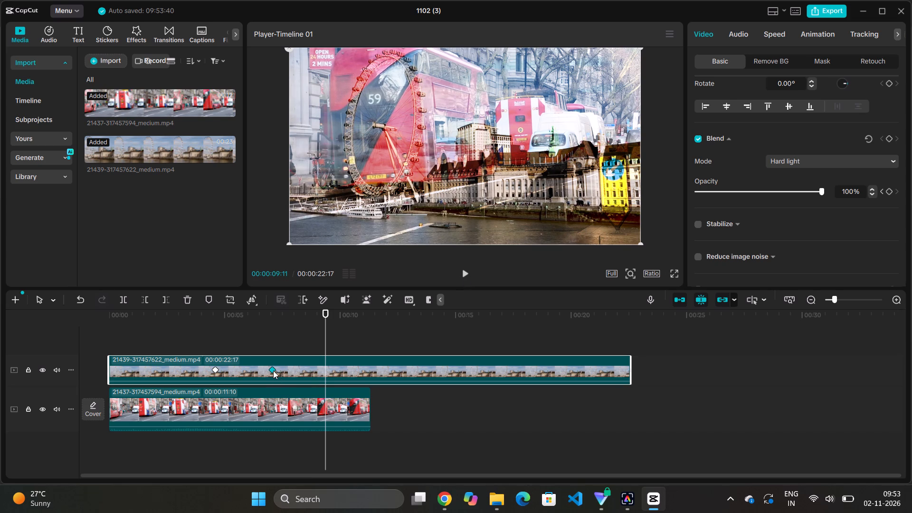
Move the overlay's 100% opacity keyframe earlier, to about 5.7 seconds on the timeline.
left_click_drag(273, 370, 240, 371)
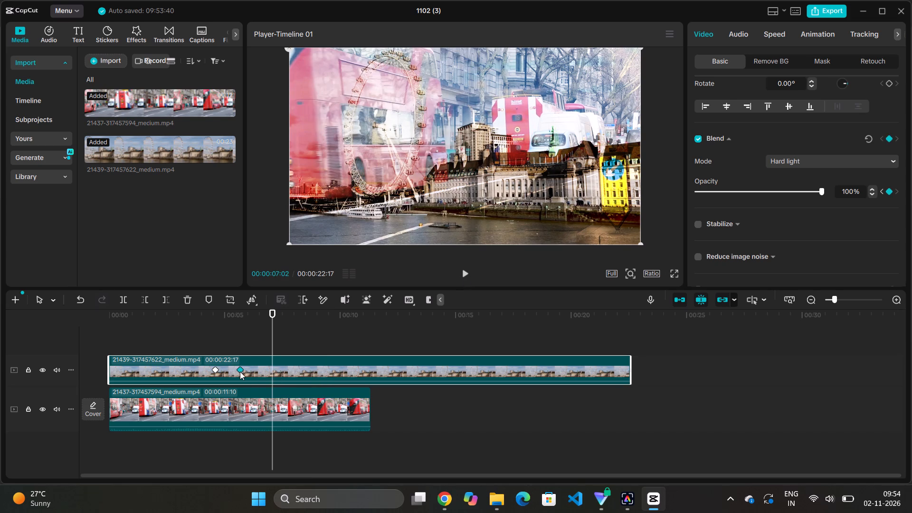
left_click_drag(240, 371, 242, 373)
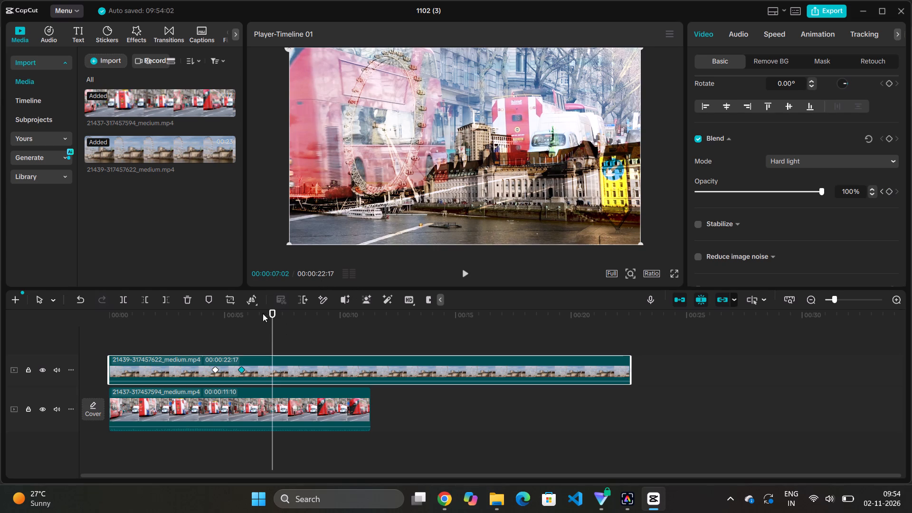
Play the shortened opacity fade from 00:00:03:23 through to the end of the timeline.
left_click_drag(273, 313, 196, 330)
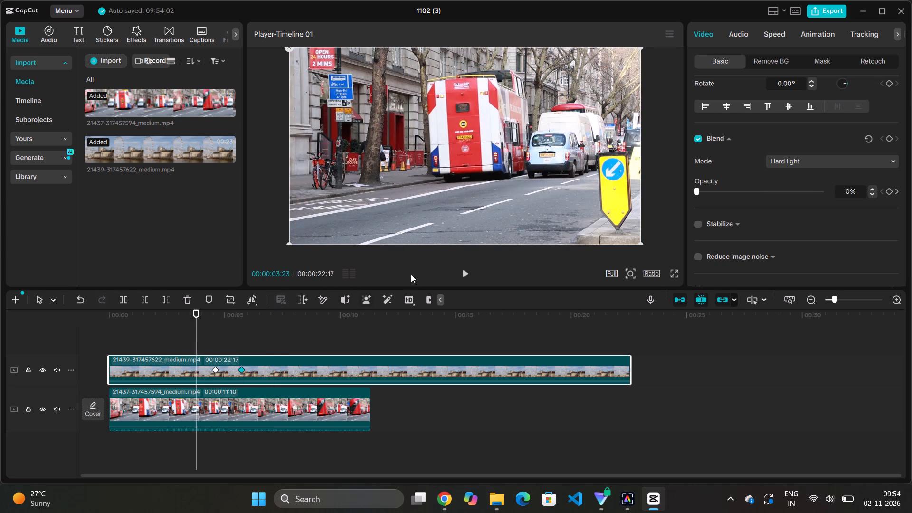
left_click(459, 273)
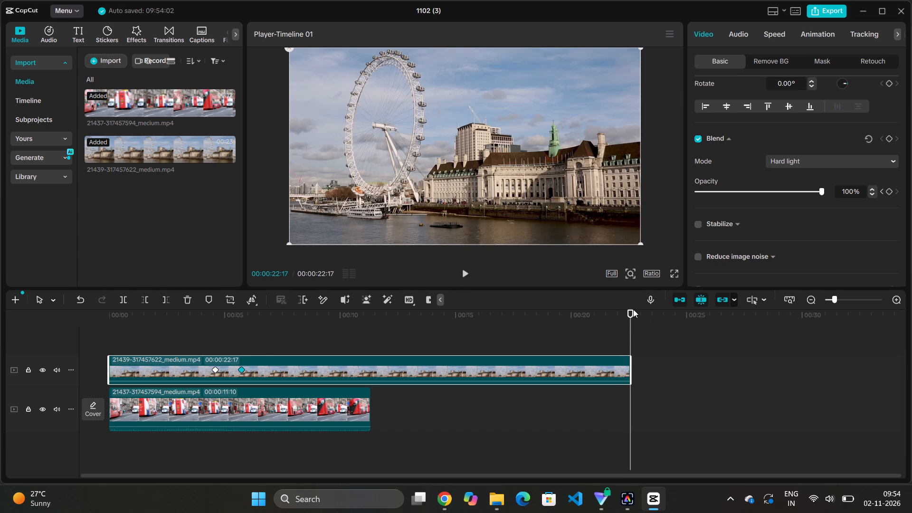
Split the London Eye overlay at 00:00:06:13, just after its second opacity keyframe.
left_click_drag(627, 313, 598, 322)
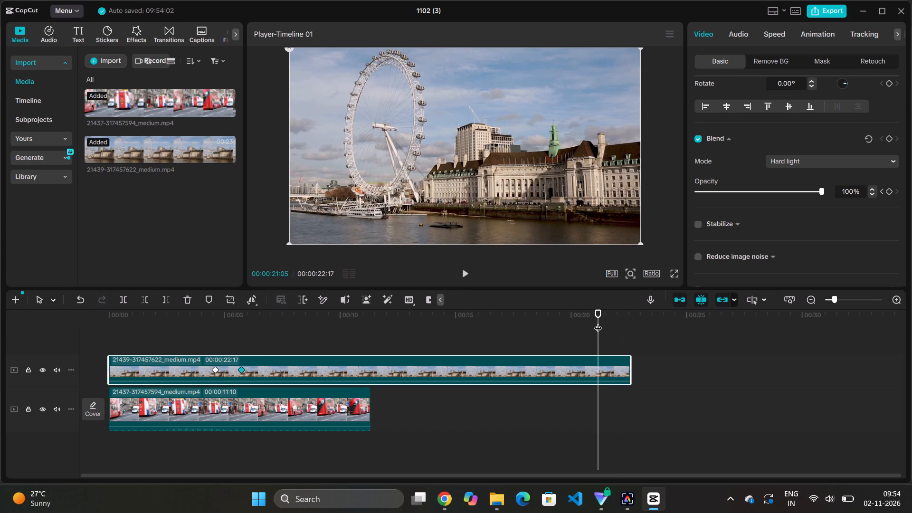
left_click_drag(598, 313, 528, 324)
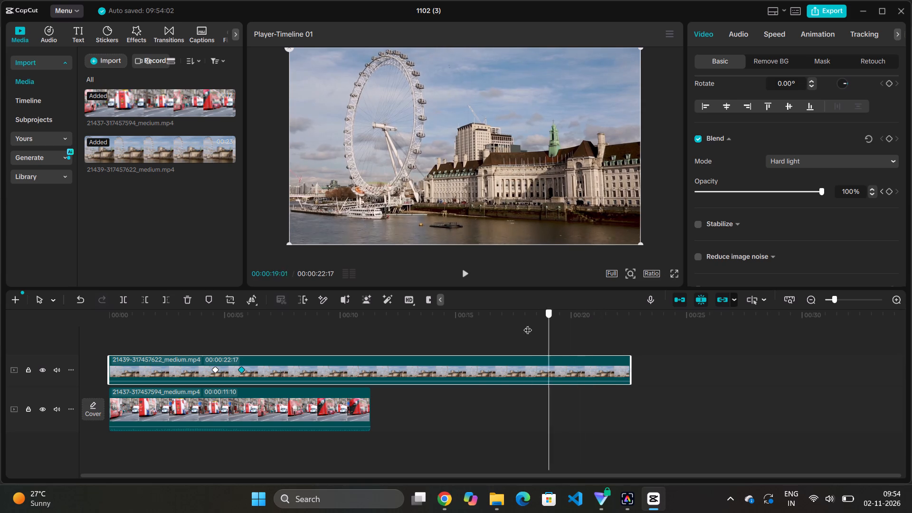
left_click_drag(528, 324, 282, 357)
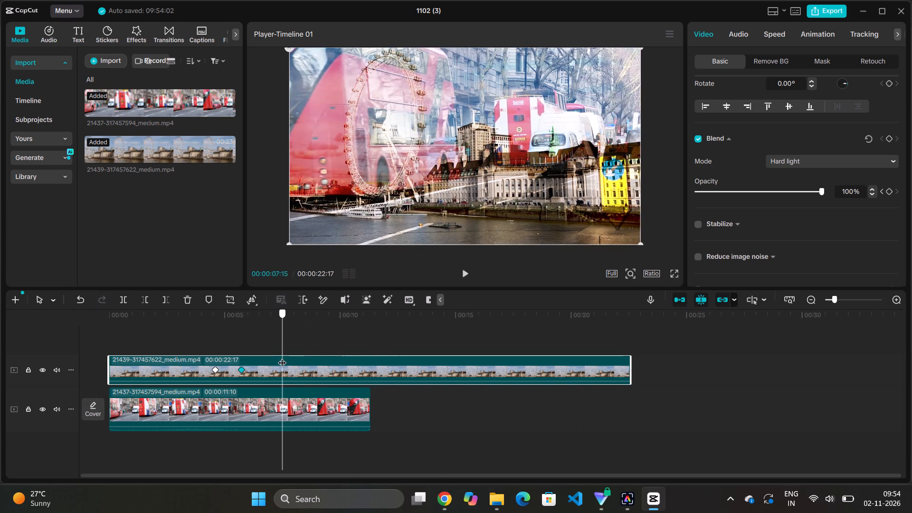
left_click_drag(282, 357, 278, 358)
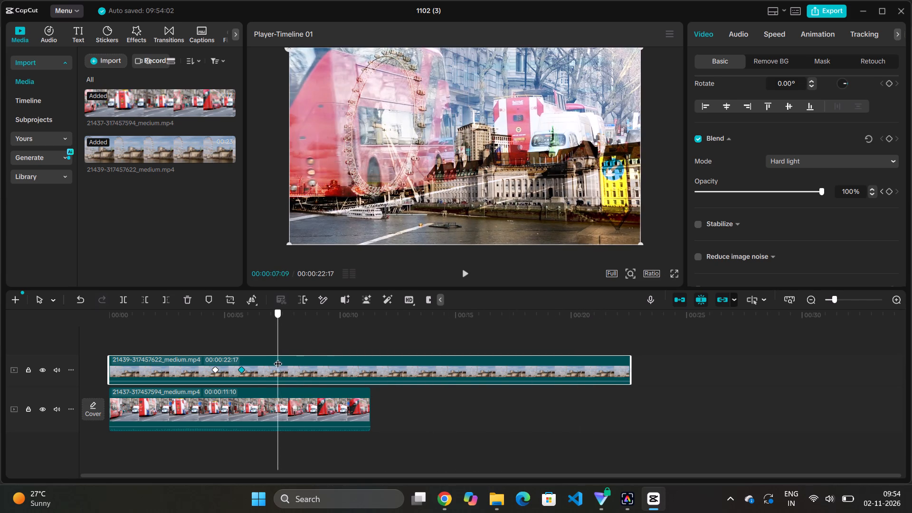
left_click_drag(278, 358, 257, 363)
left_click(128, 298)
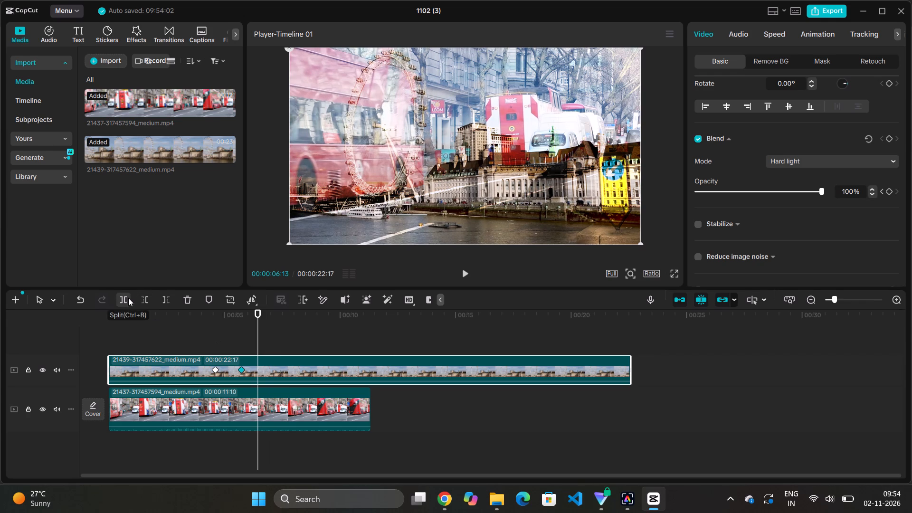
Move the second London Eye segment onto a new track above and shift it earlier to start at about 00:00:05:15.
left_click_drag(291, 361, 291, 361)
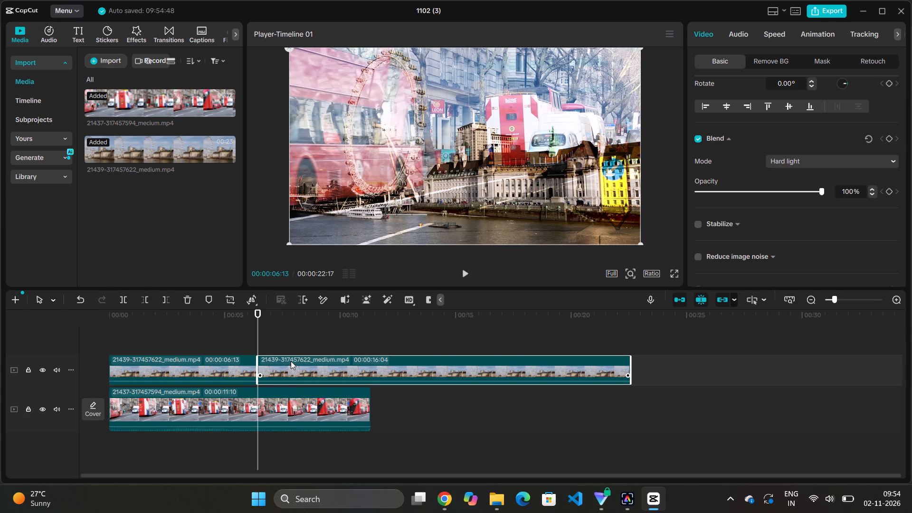
left_click_drag(291, 361, 291, 341)
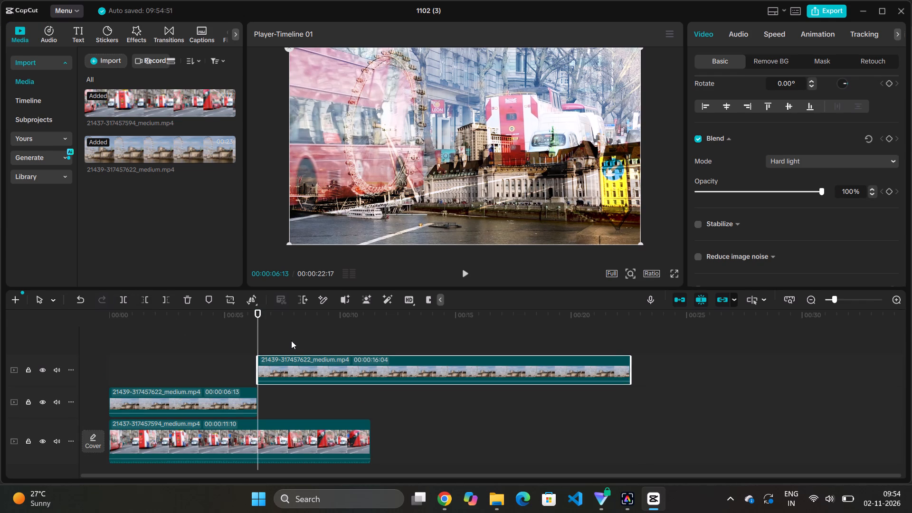
left_click_drag(294, 363, 268, 364)
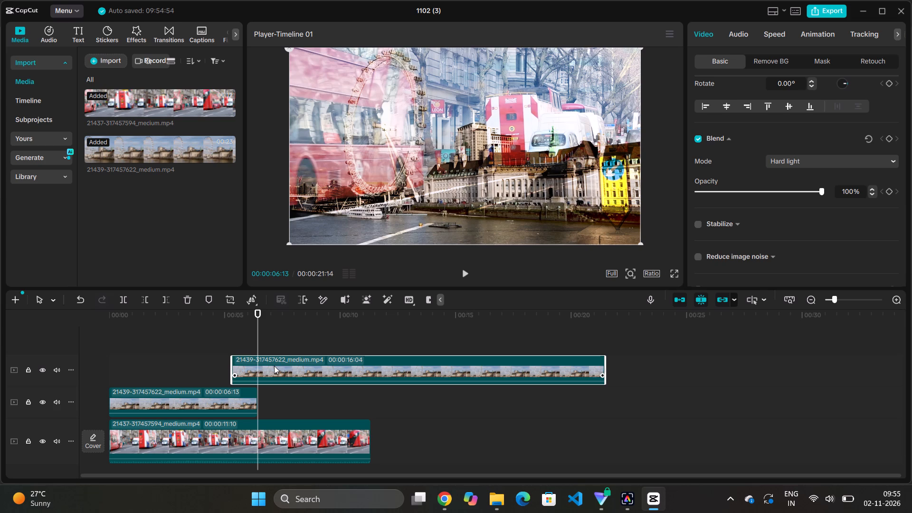
left_click(282, 370)
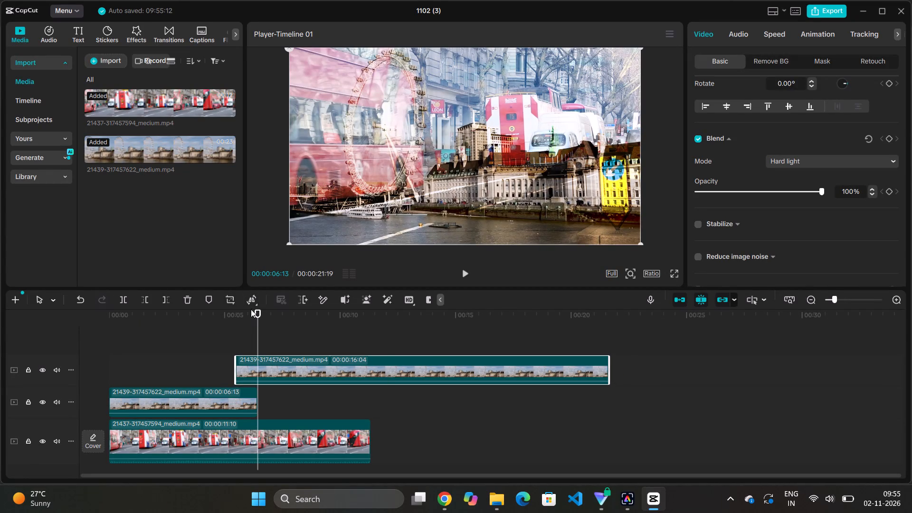
Play the timeline from the start to review the overlapping London Eye segments.
left_click_drag(261, 314, 107, 335)
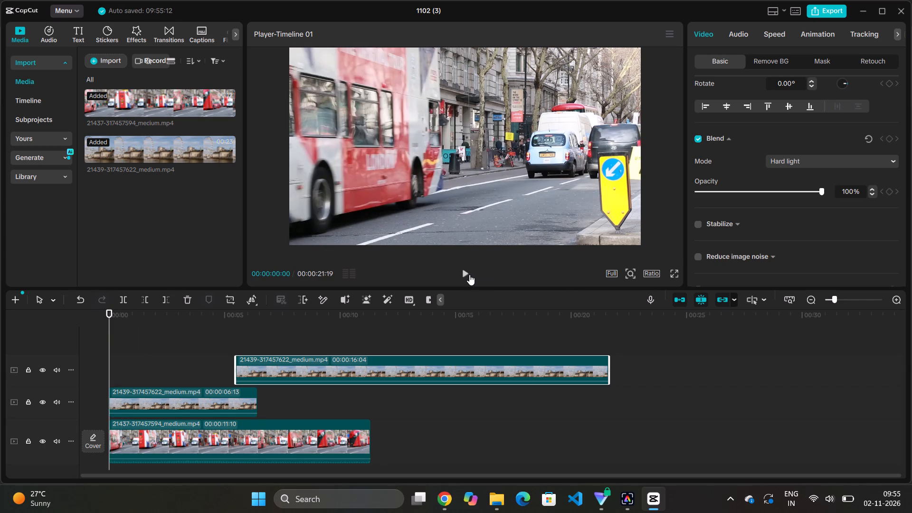
left_click(468, 274)
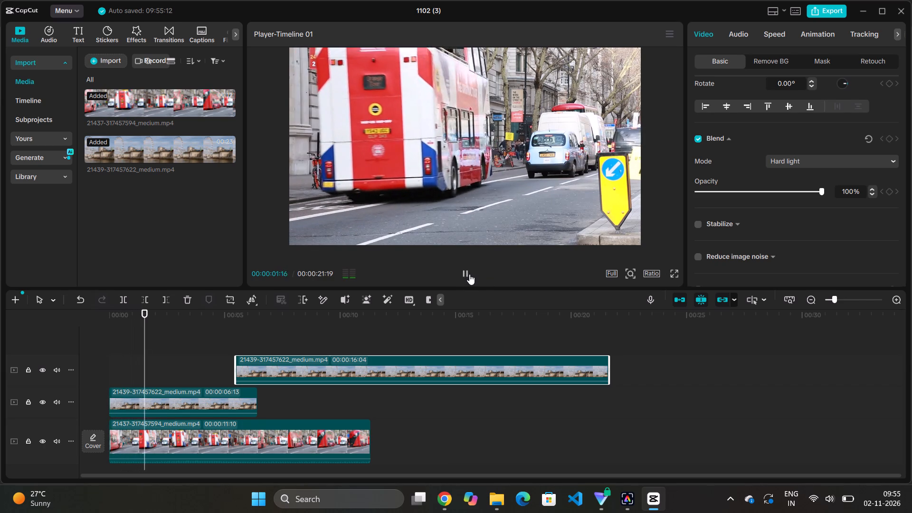
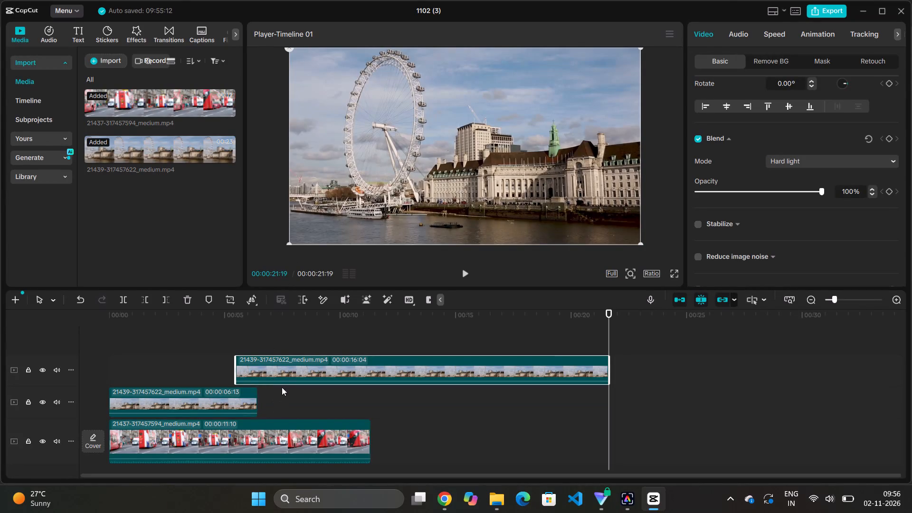
Move the upper London Eye segment so it starts where the lower London Eye segment ends.
left_click_drag(288, 378, 308, 406)
left_click_drag(311, 377, 311, 350)
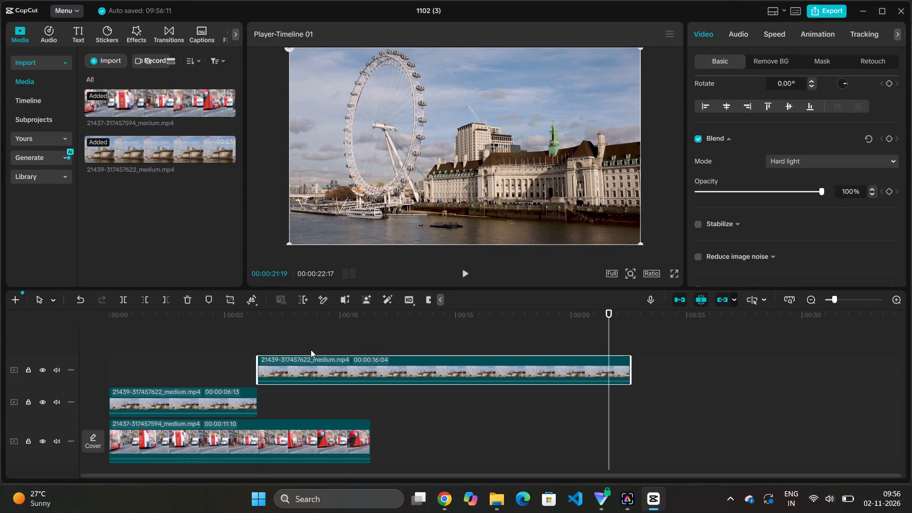
Extend the start of the upper London Eye segment back to about 00:00:05:07, making it 00:00:17:10 long.
left_click_drag(260, 371, 250, 372)
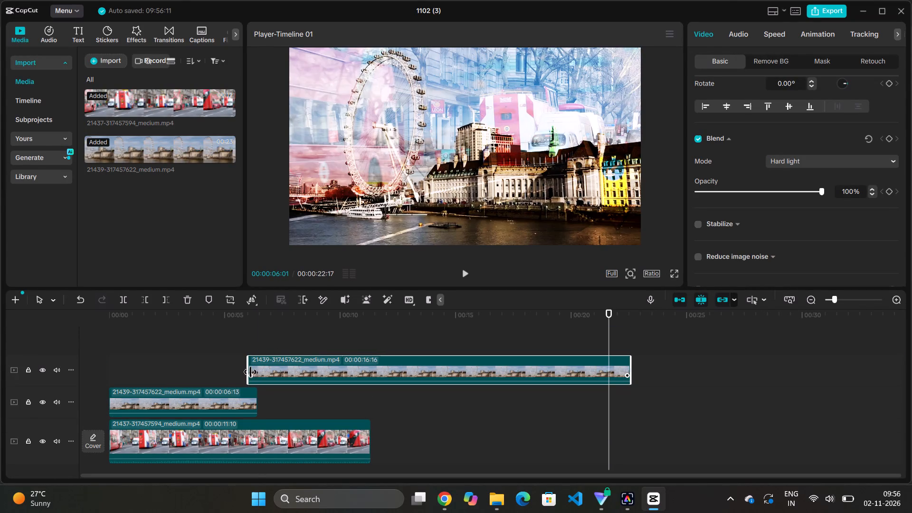
left_click_drag(250, 372, 236, 373)
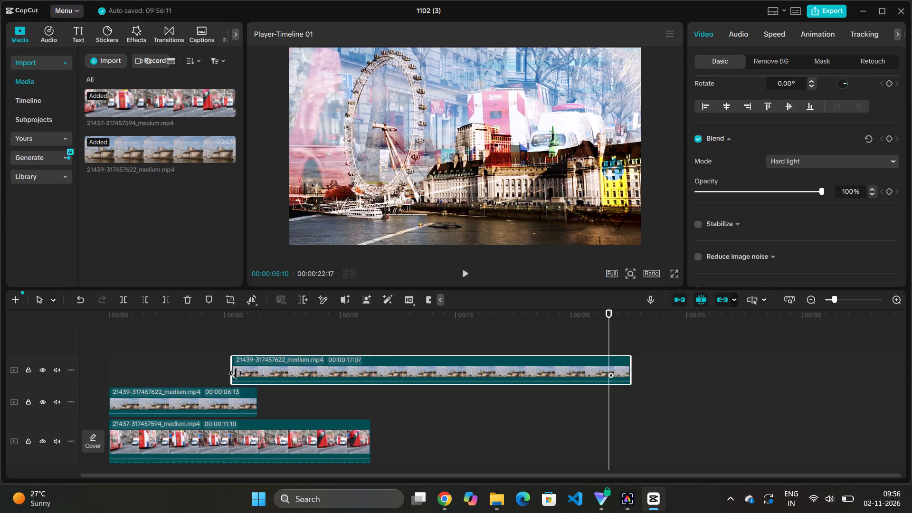
left_click_drag(236, 373, 200, 380)
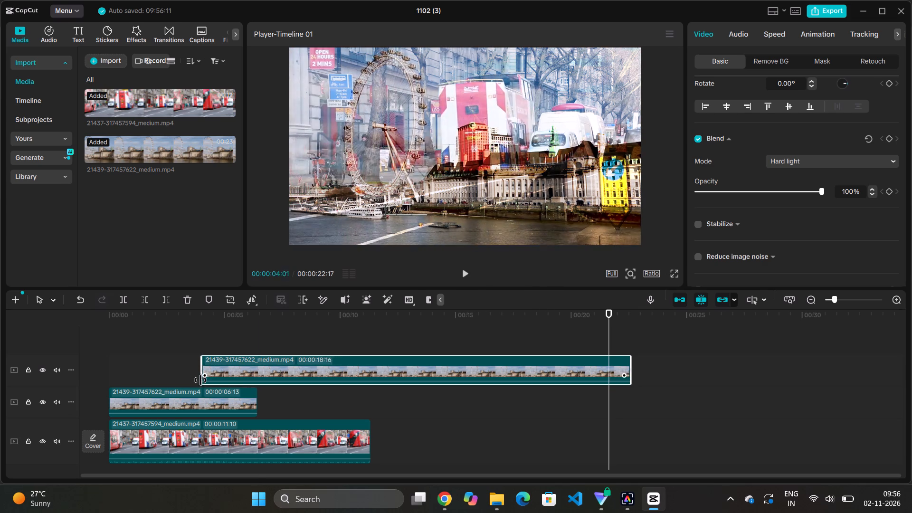
left_click_drag(200, 380, 187, 385)
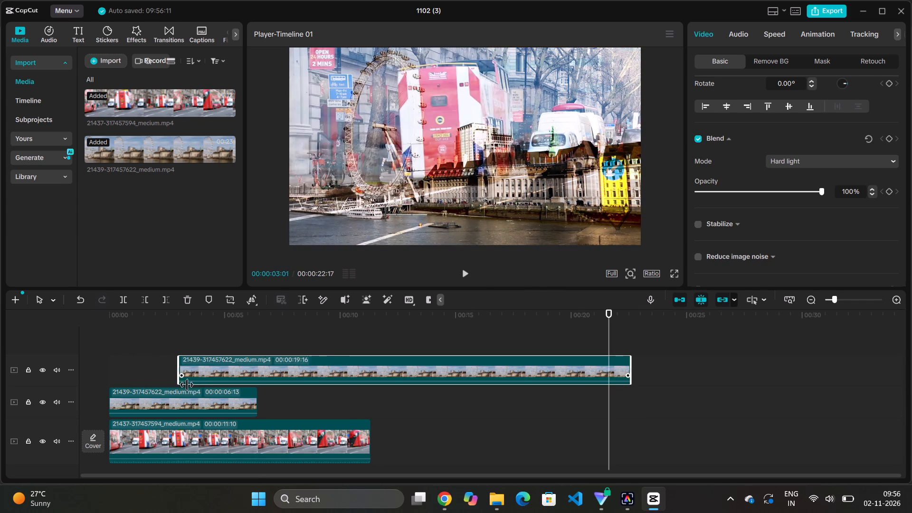
left_click_drag(187, 385, 233, 391)
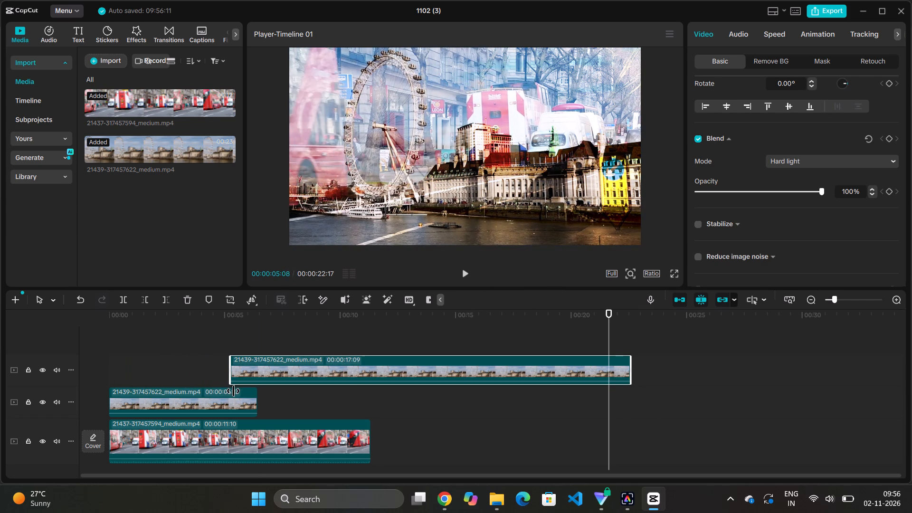
left_click_drag(233, 391, 232, 391)
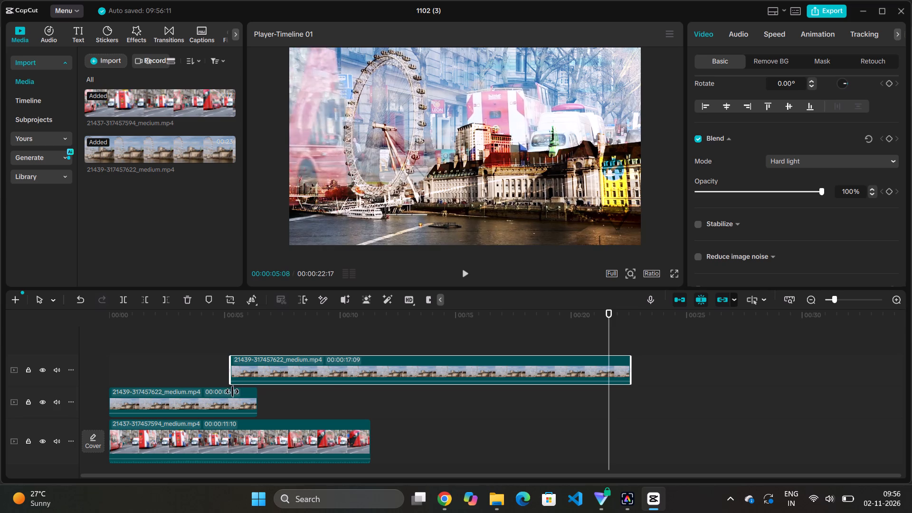
left_click_drag(232, 391, 232, 391)
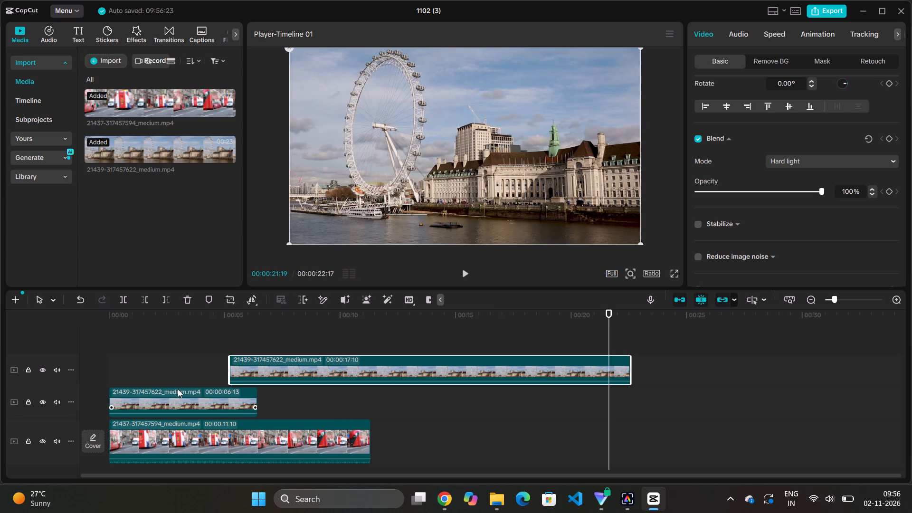
Select the lower London Eye segment and play the timeline from 00:00:04:26 through to the end.
left_click(178, 389)
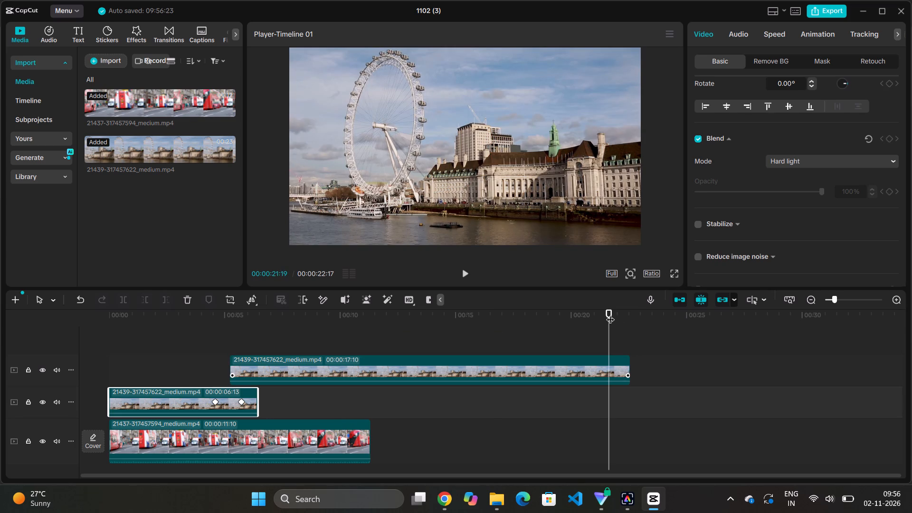
left_click_drag(608, 312, 222, 306)
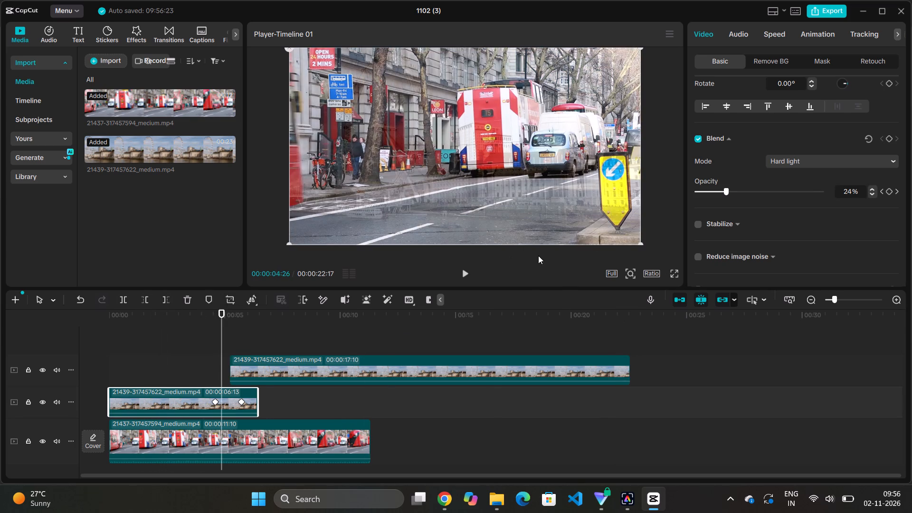
left_click(470, 270)
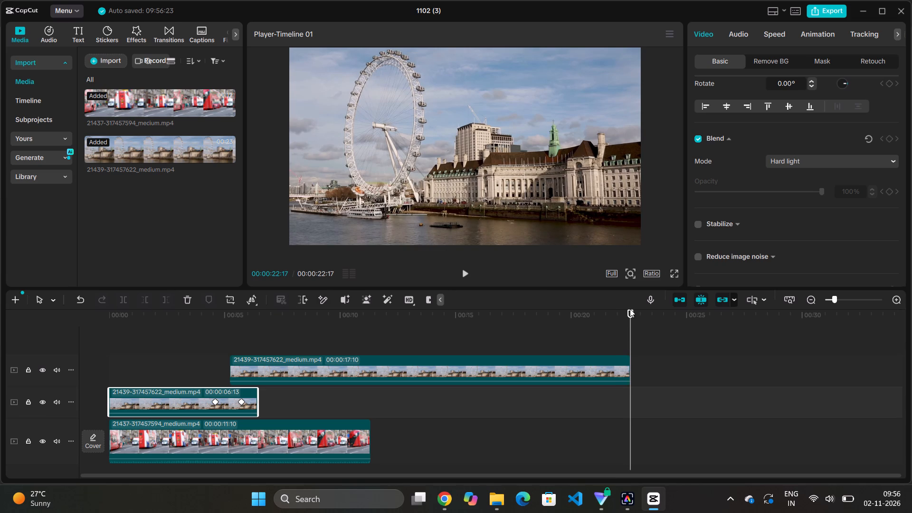
Add a Blend keyframe to the lower London Eye segment at 00:00:05:07 and set its blend mode to Default.
left_click_drag(630, 309, 229, 353)
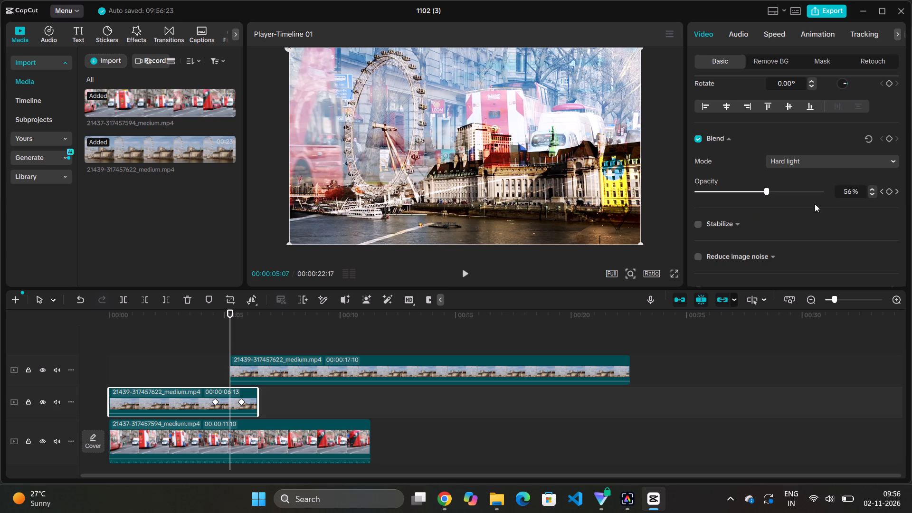
left_click(817, 158)
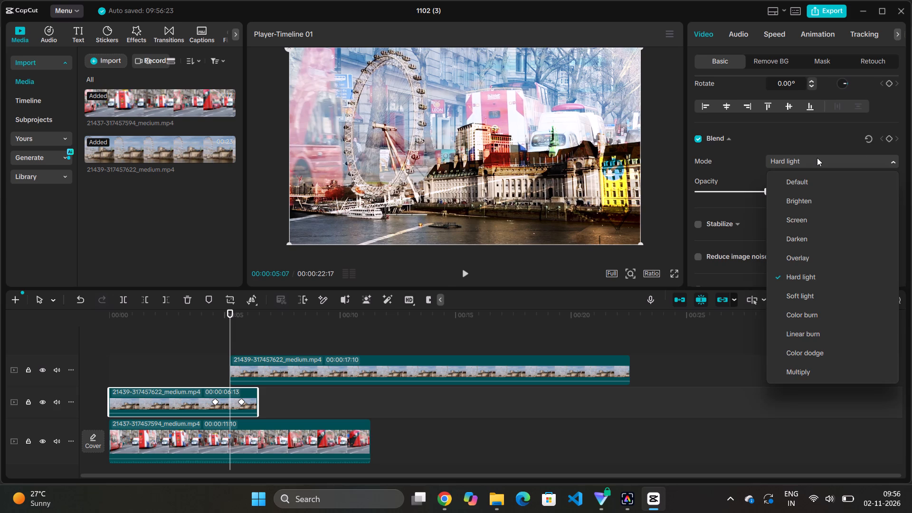
left_click(824, 159)
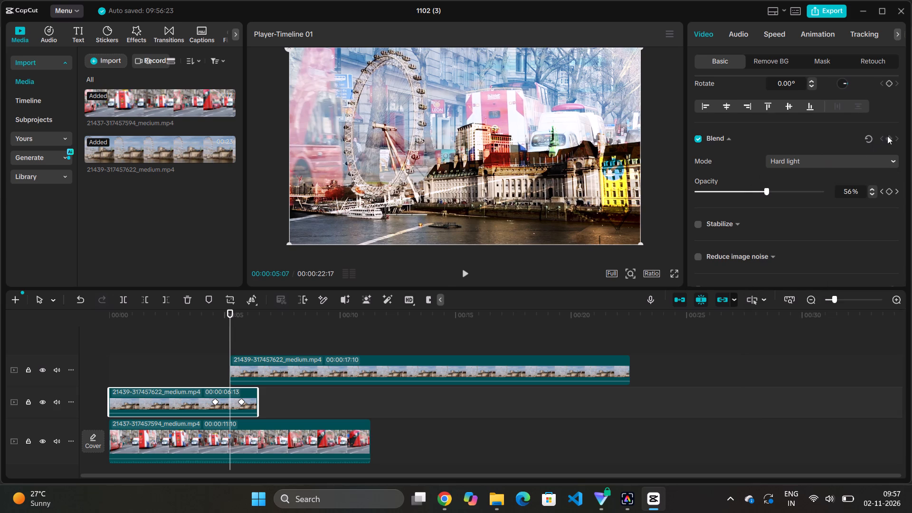
left_click(888, 136)
left_click(884, 159)
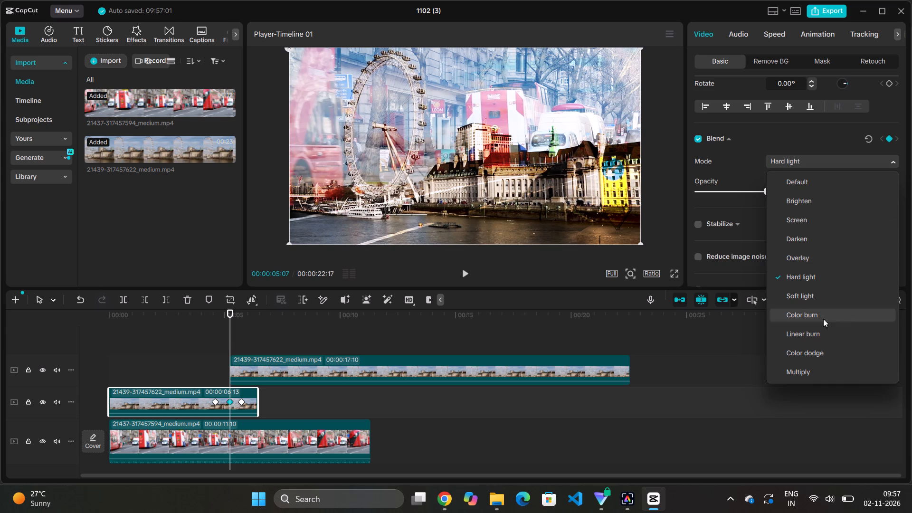
left_click(816, 181)
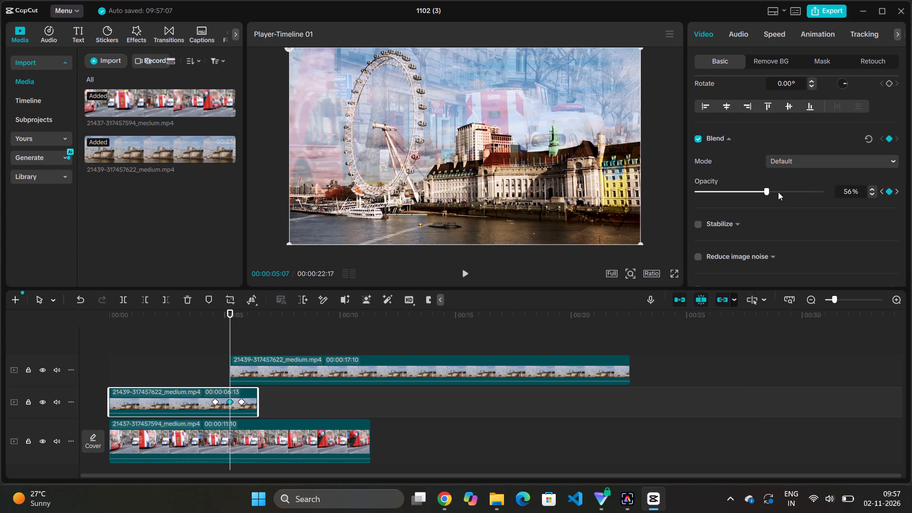
Set the lower London Eye segment's opacity to 0% at the 00:00:05:07 keyframe.
left_click_drag(762, 189, 658, 205)
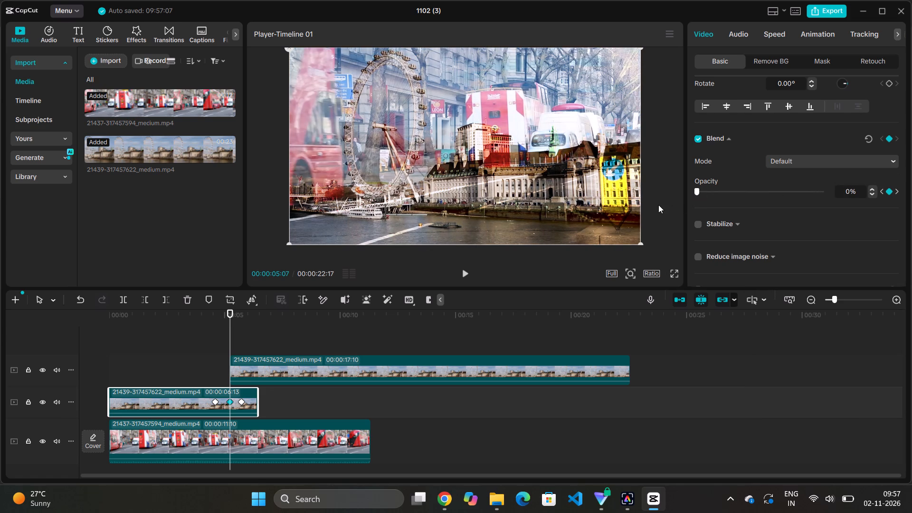
left_click_drag(658, 205, 658, 205)
Play the overlap from 00:00:04:05 and again from 00:00:04:18, pausing partway to examine how the clips blend.
left_click(461, 340)
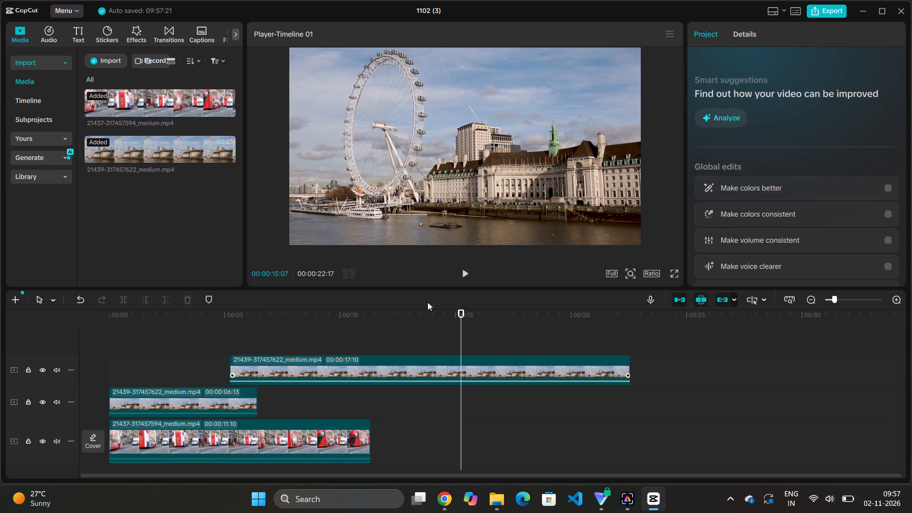
left_click(206, 331)
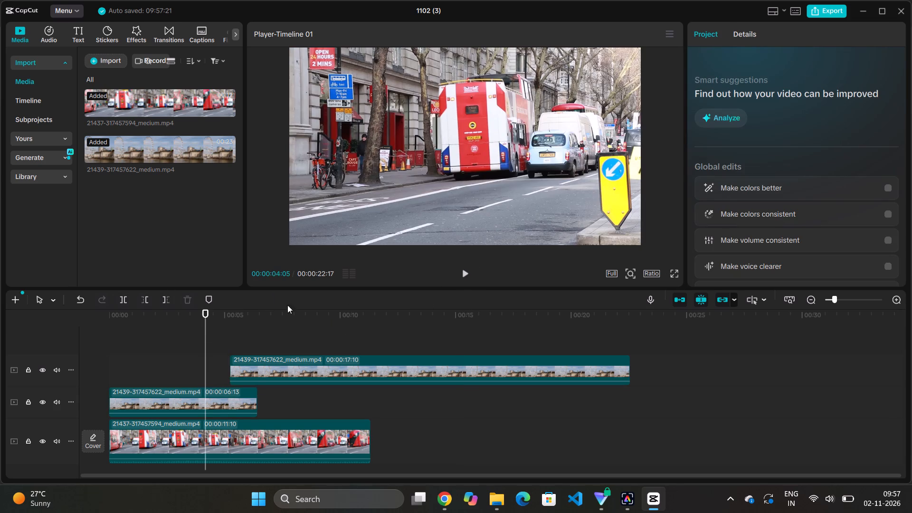
left_click(460, 273)
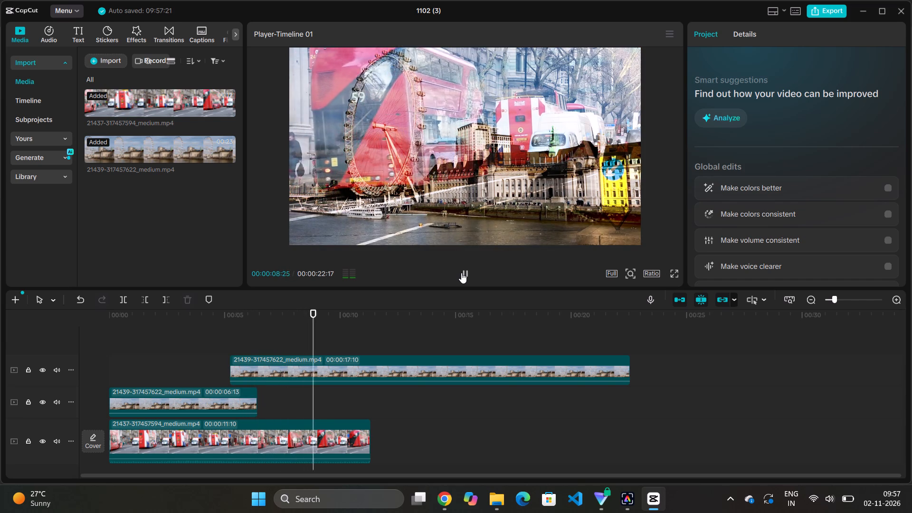
left_click_drag(347, 312, 315, 316)
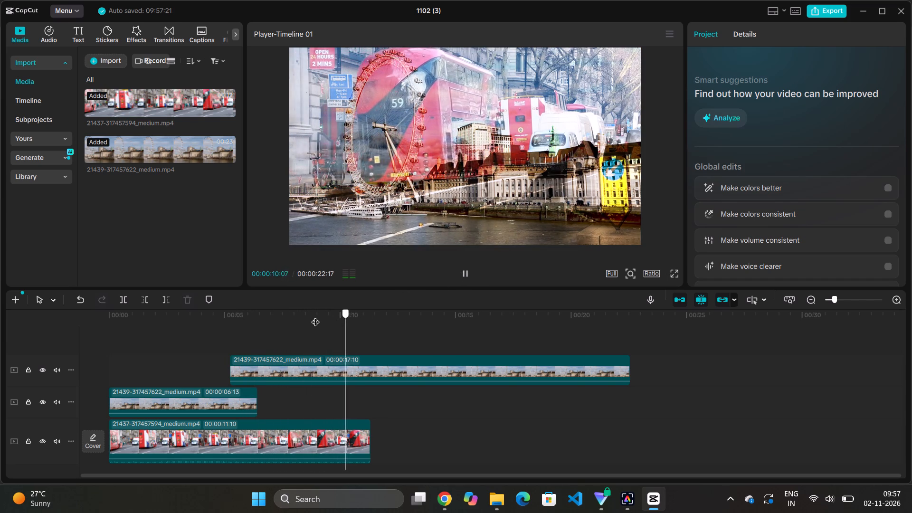
left_click_drag(315, 316, 216, 313)
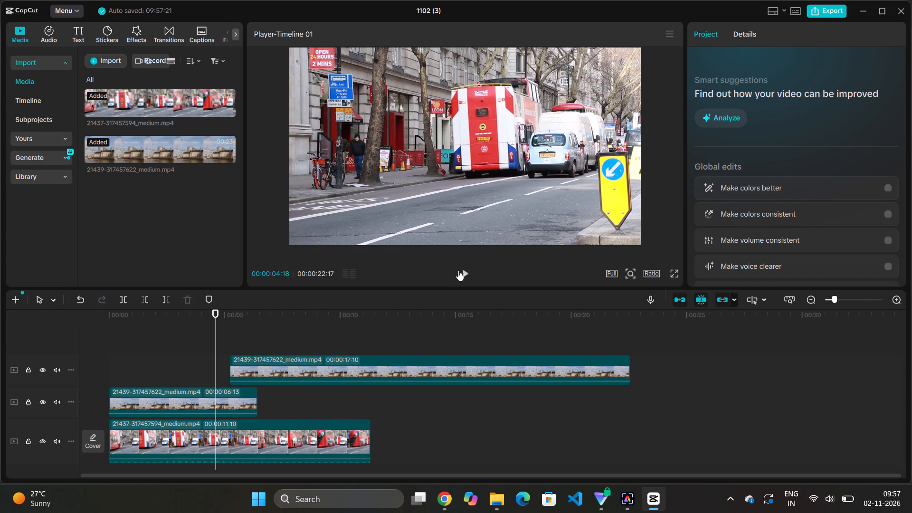
left_click(465, 267)
left_click(465, 267)
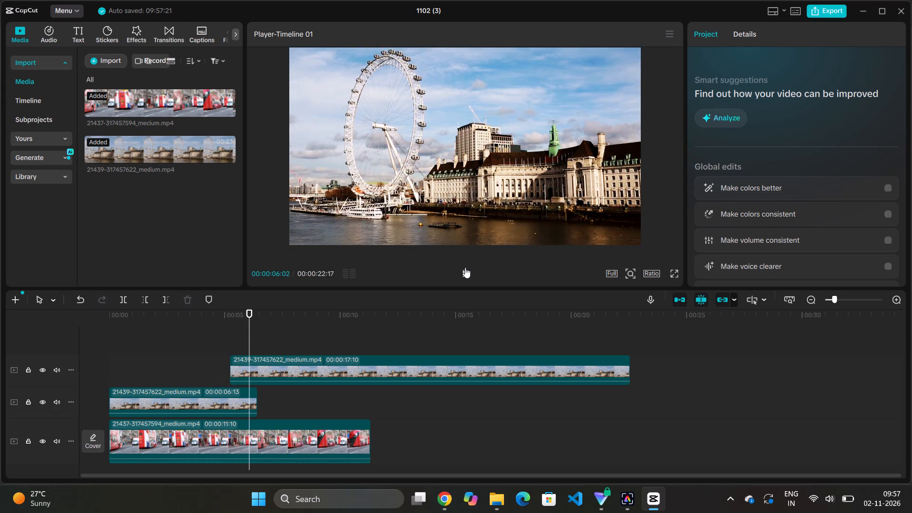
left_click(465, 267)
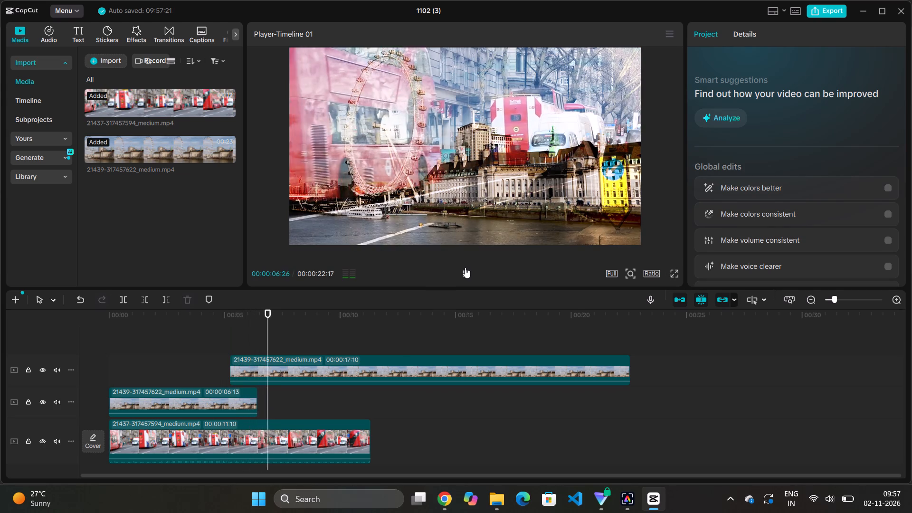
left_click(465, 267)
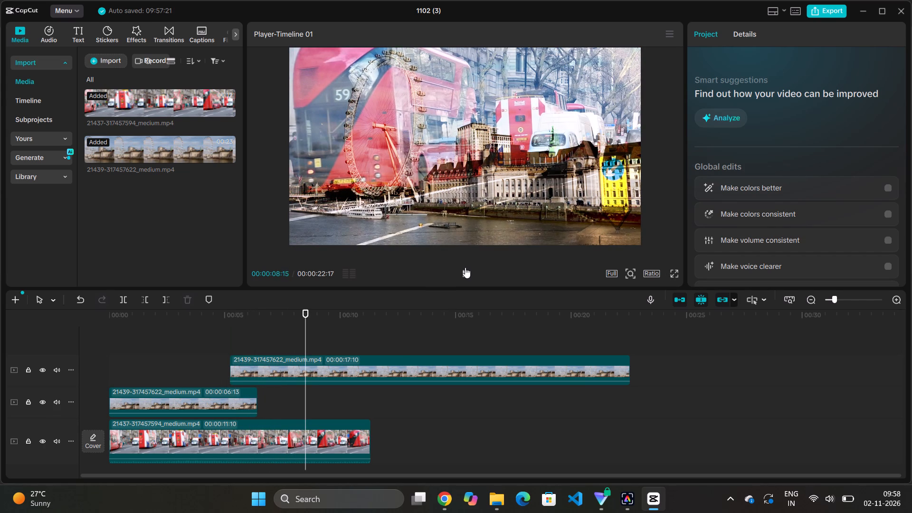
Add a Blend keyframe to the upper London Eye segment at 00:00:06:05.
left_click_drag(305, 312, 266, 320)
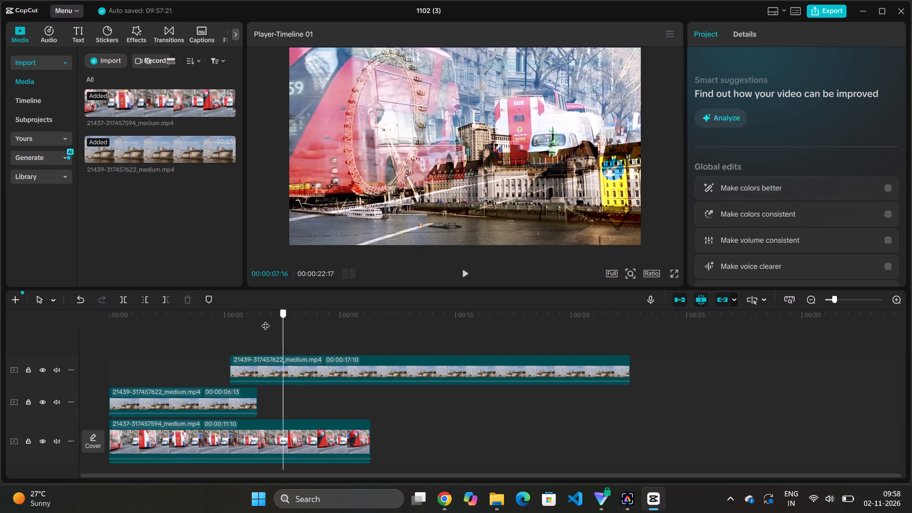
left_click_drag(266, 320, 251, 325)
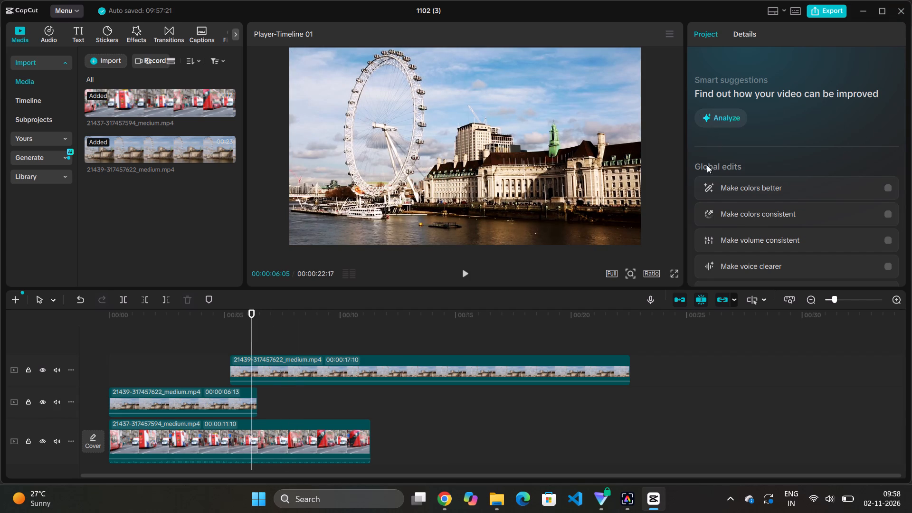
left_click(312, 361)
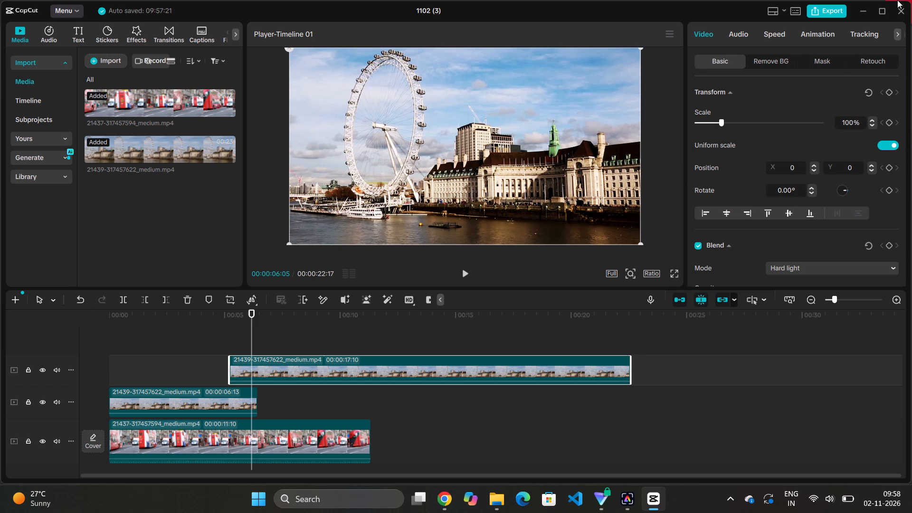
left_click(889, 244)
scroll(859, 218, "down", 2)
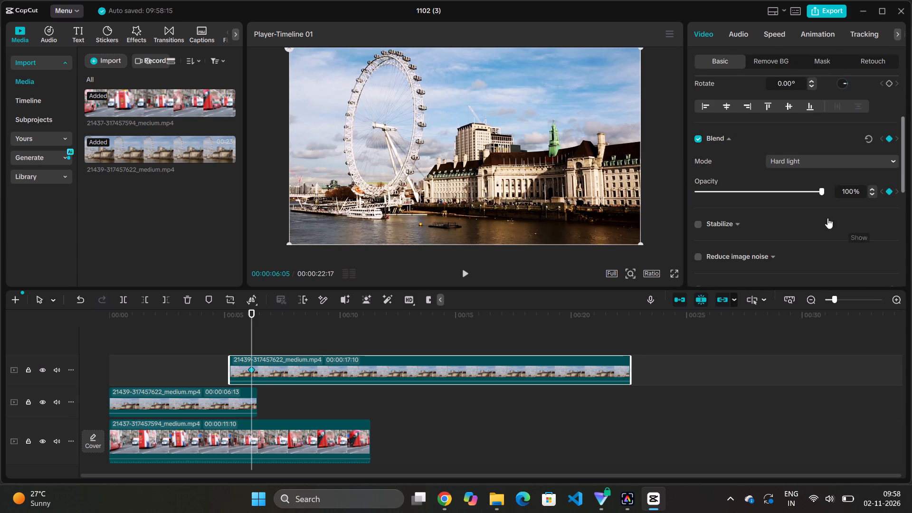
Move the lower London Eye segment's last opacity keyframe to the very end of that segment.
left_click(224, 400)
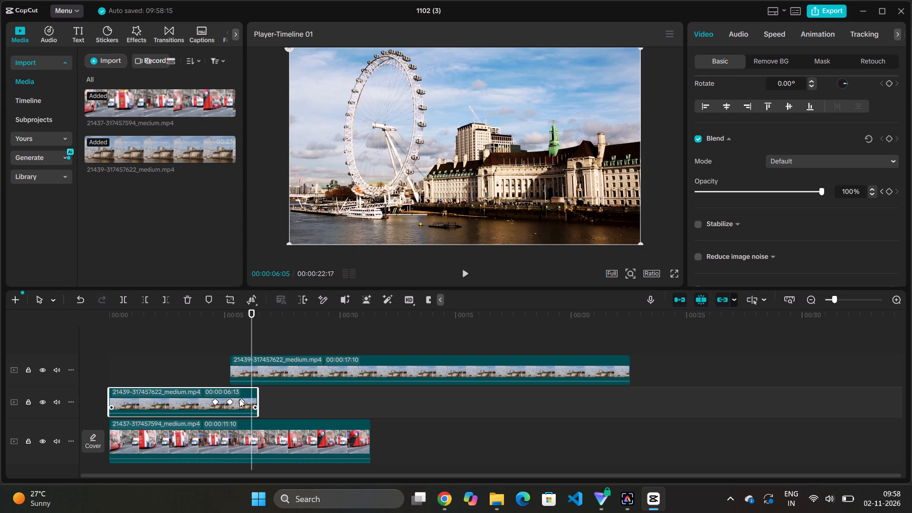
left_click_drag(240, 401, 235, 374)
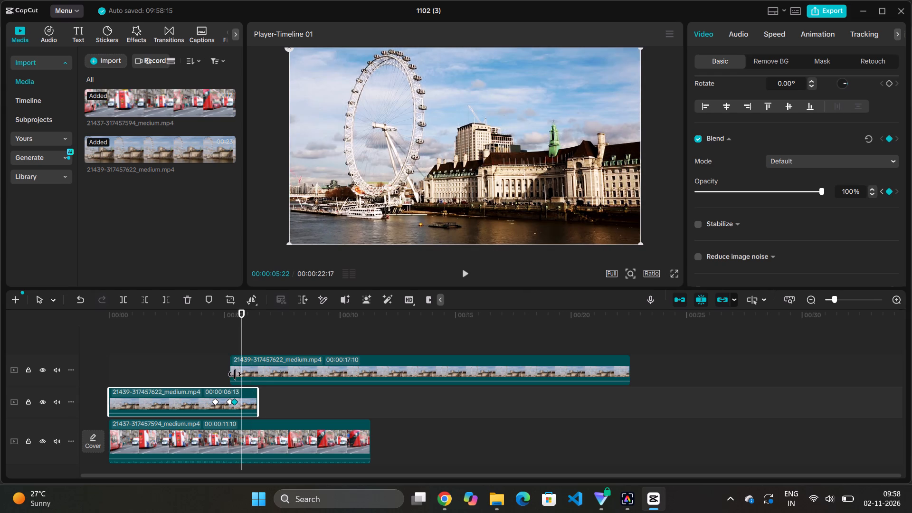
left_click_drag(235, 374, 255, 379)
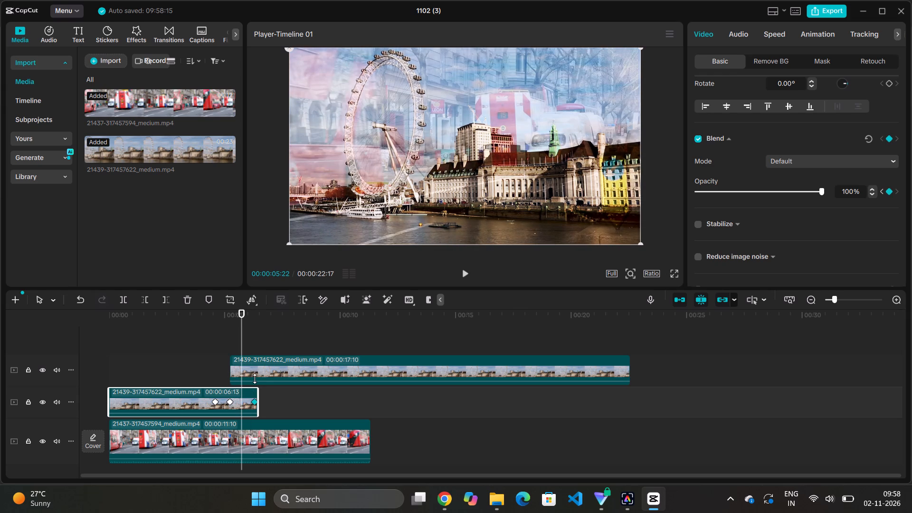
left_click_drag(255, 379, 258, 380)
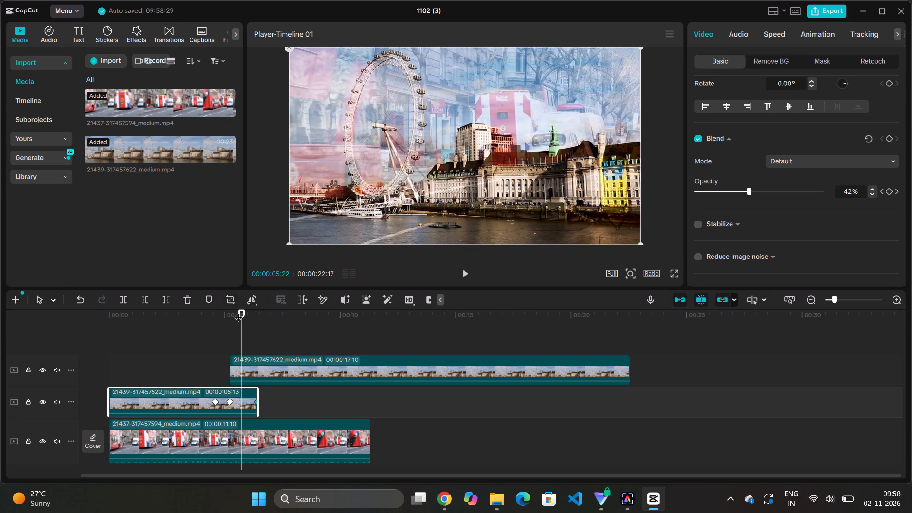
Play the overlap from 00:00:04:18 to examine how the London Eye segments blend over the bus clip.
left_click_drag(240, 313, 218, 314)
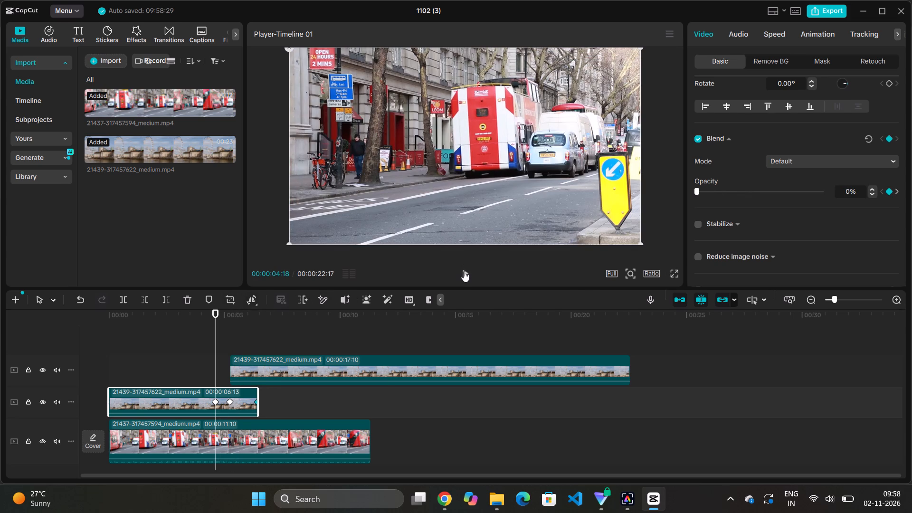
left_click(464, 272)
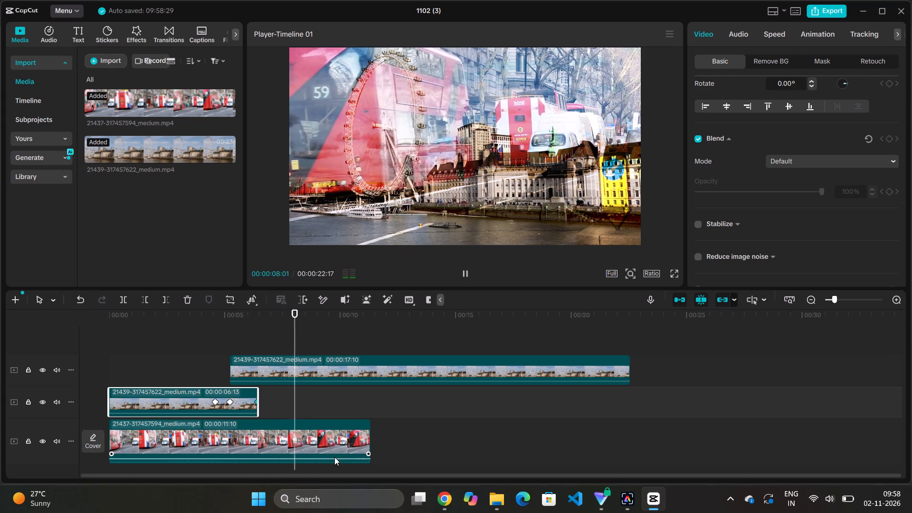
Trim the end of the bus clip to a duration of 00:00:06:13, matching the end of the lower London Eye segment.
left_click(354, 444)
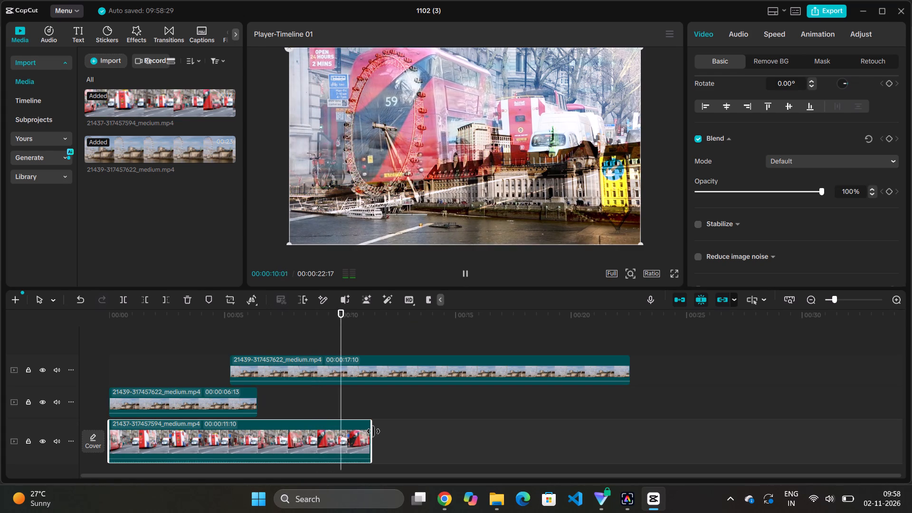
left_click_drag(373, 431, 254, 441)
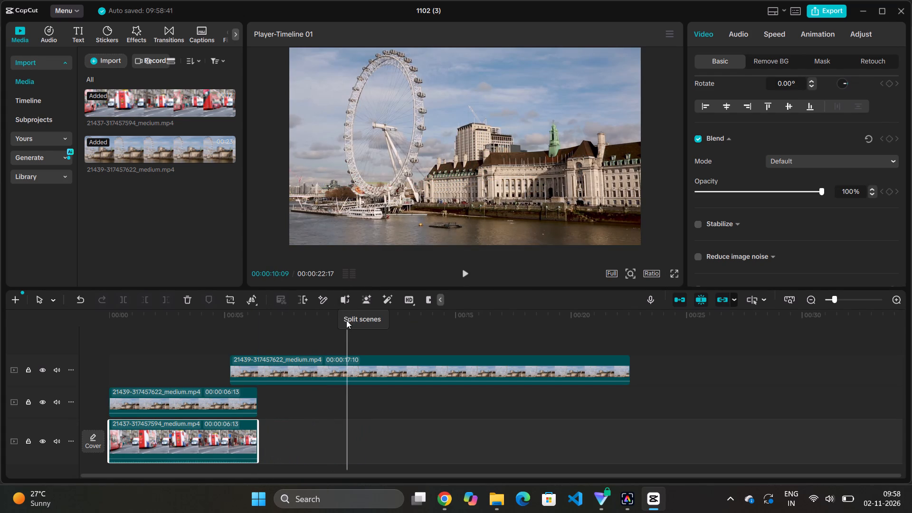
Play the timeline from 00:00:02:07 to review the transition from the bus clip to the London Eye.
left_click_drag(348, 304, 347, 309)
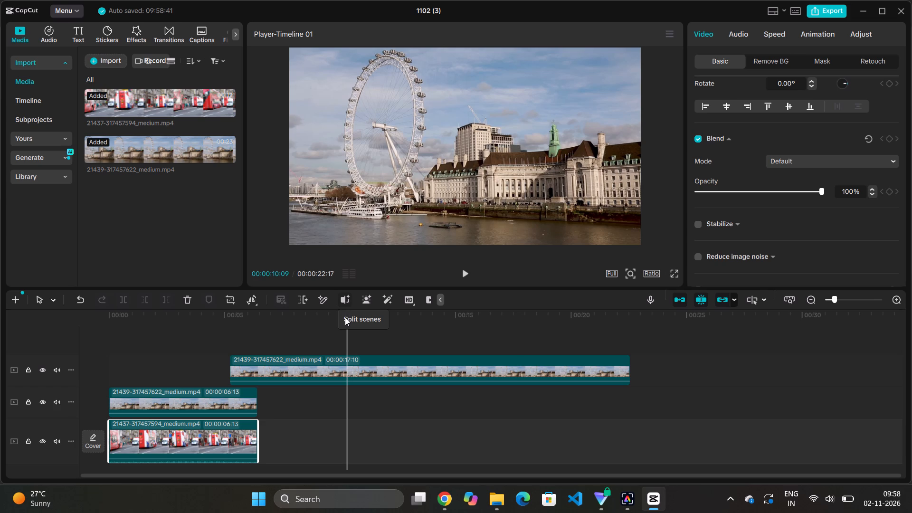
left_click(345, 317)
left_click_drag(346, 319, 239, 335)
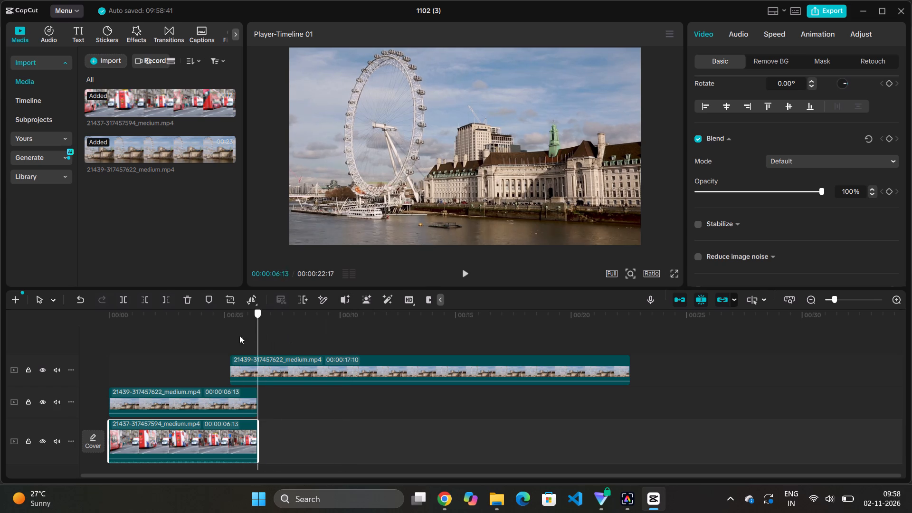
left_click_drag(239, 335, 161, 336)
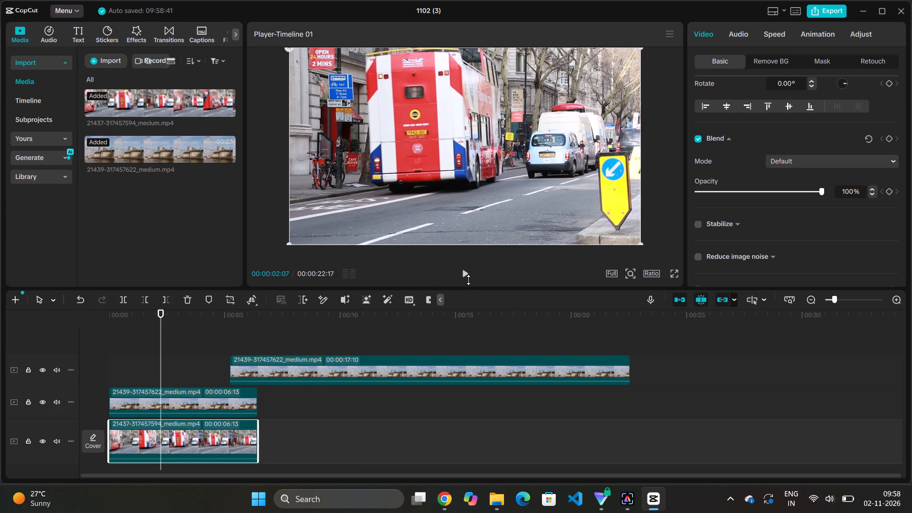
left_click(460, 272)
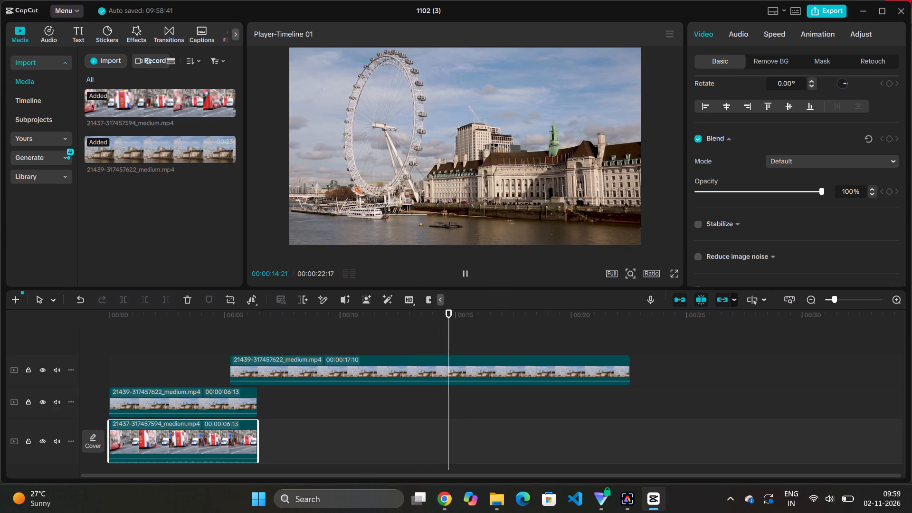
Close the 1102 (3) project and return to the home screen.
left_click(900, 7)
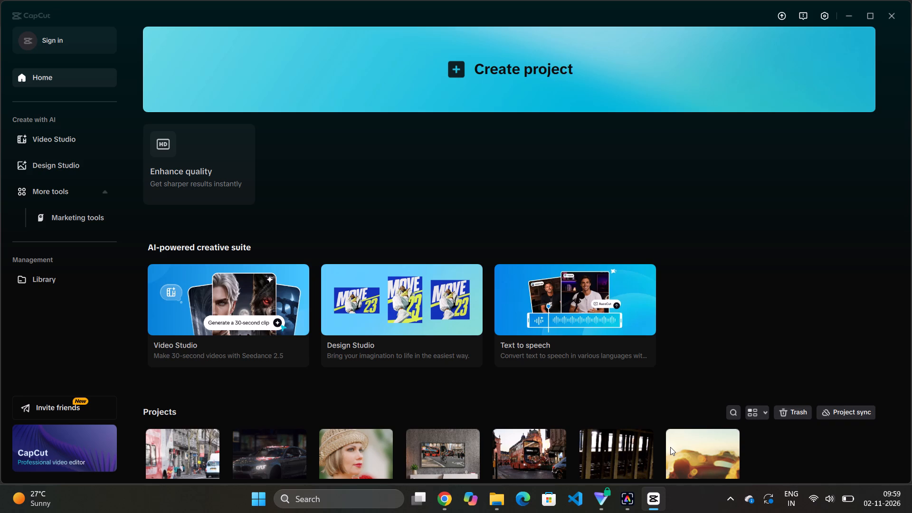
Open the sunset car project 1018 to view its timeline, and close it again.
left_click(670, 447)
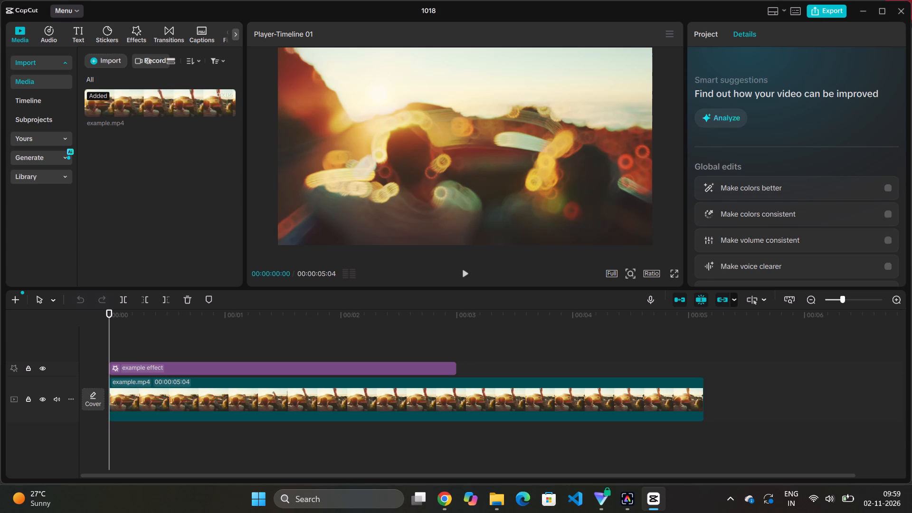
left_click(901, 15)
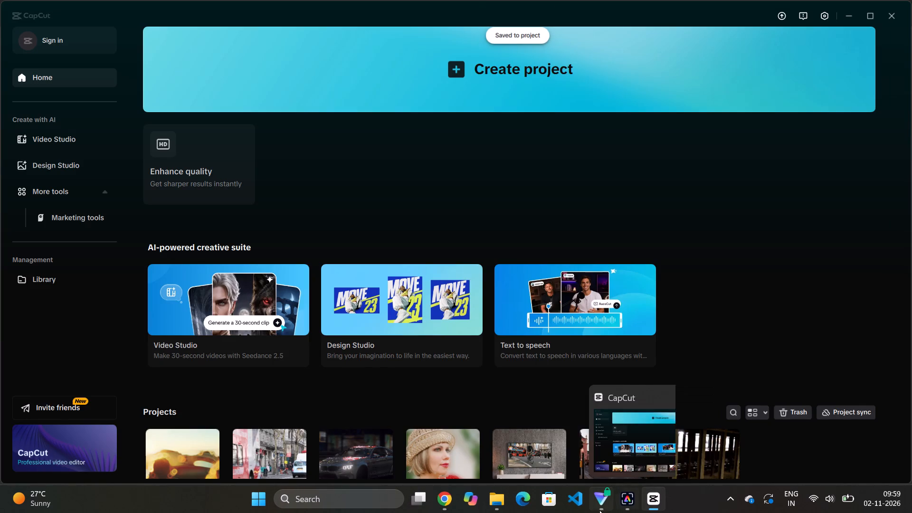
Search Windows for "ku" and open the top result.
type("ku")
key("Return")
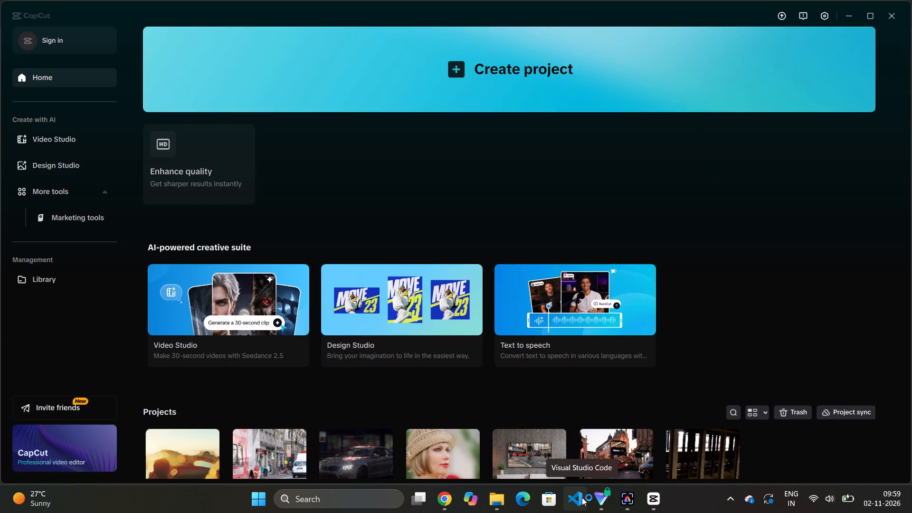
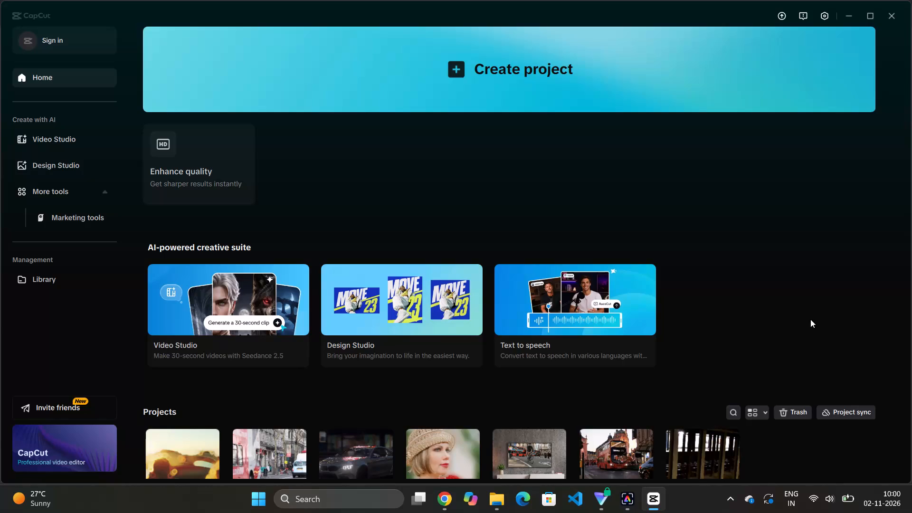
Search Windows for "ku" and launch the top result.
type("ku")
key("Return")
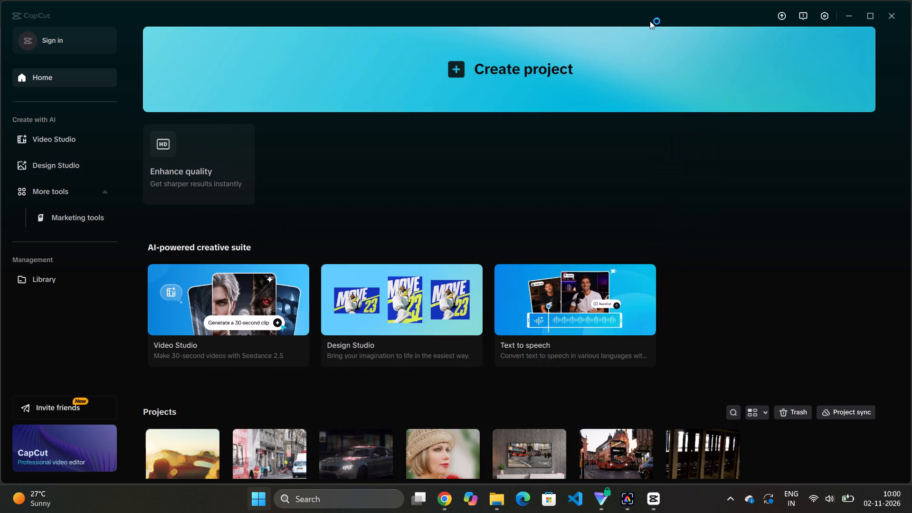